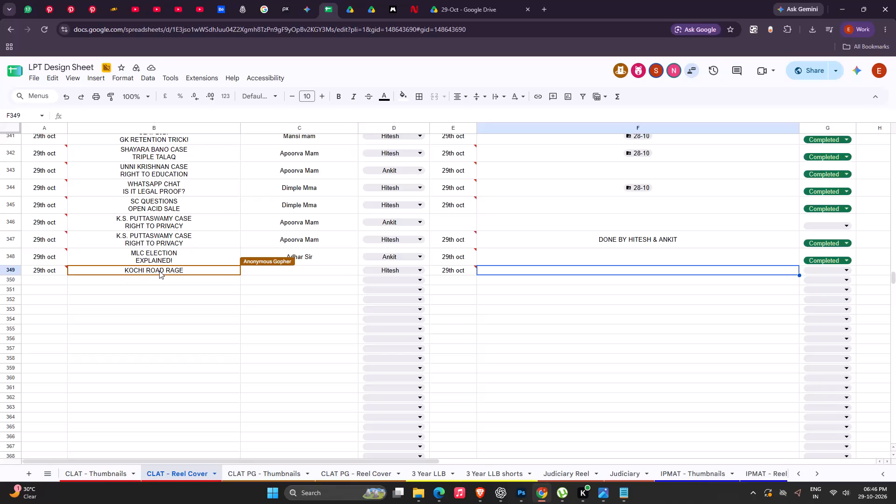
Copy the title KOCHI ROAD RAGE from row 349 of the reel cover sheet and translate it from English to Hindi in Google's translator.
double_click(159, 271)
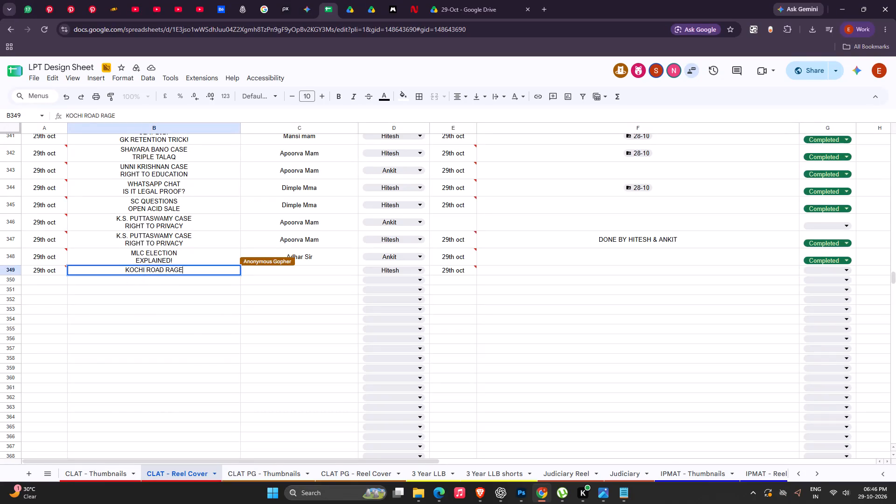
left_click_drag(116, 268, 200, 266)
key("ctrl+c")
key("ctrl+c")
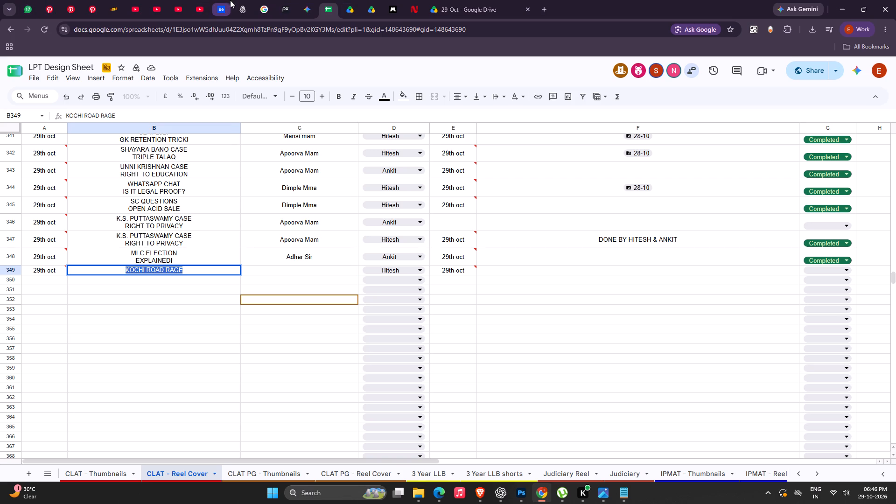
left_click(270, 0)
left_click(329, 167)
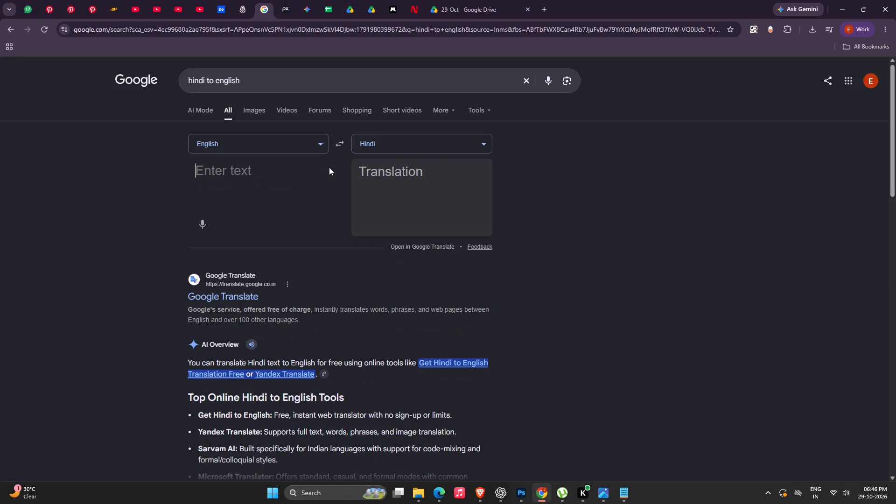
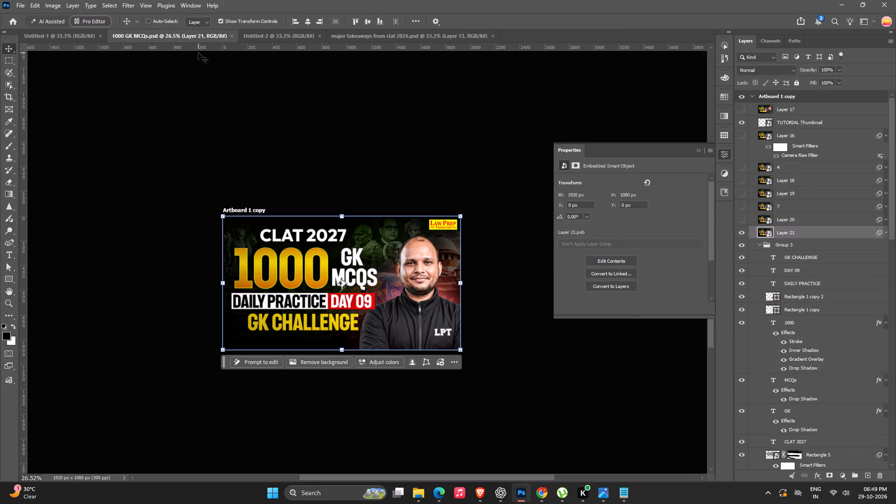
key("ctrl+w")
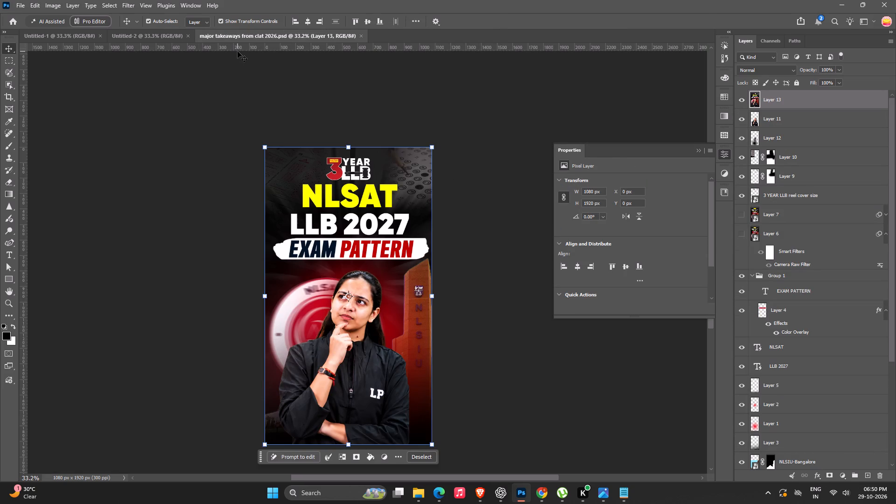
Undo the recent edits to the NLSAT reel cover, back to its version with the Law Prep Tutorial logo.
key("ctrl+z")
key("ctrl+z")
key("ctrl+z")
key("ctrl+z")
key("ctrl+z")
key("ctrl+z")
key("ctrl+z")
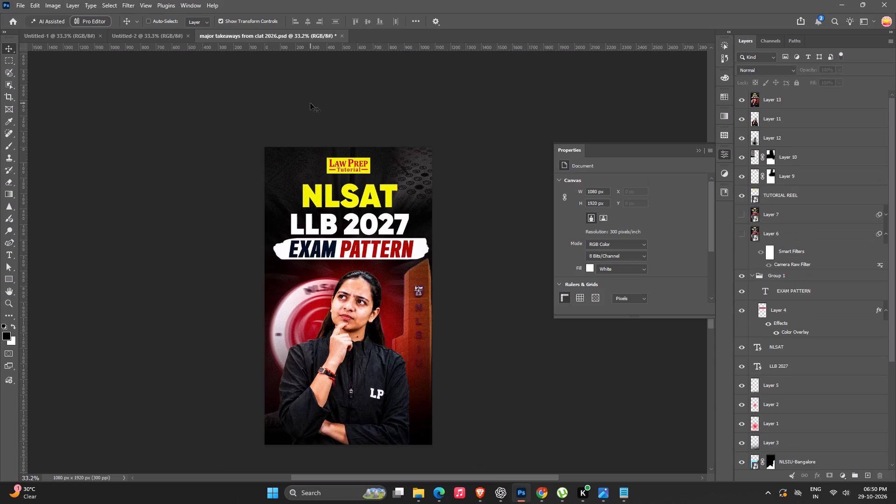
key("ctrl+z")
key("ctrl+z")
key("ctrl+z")
key("ctrl+z")
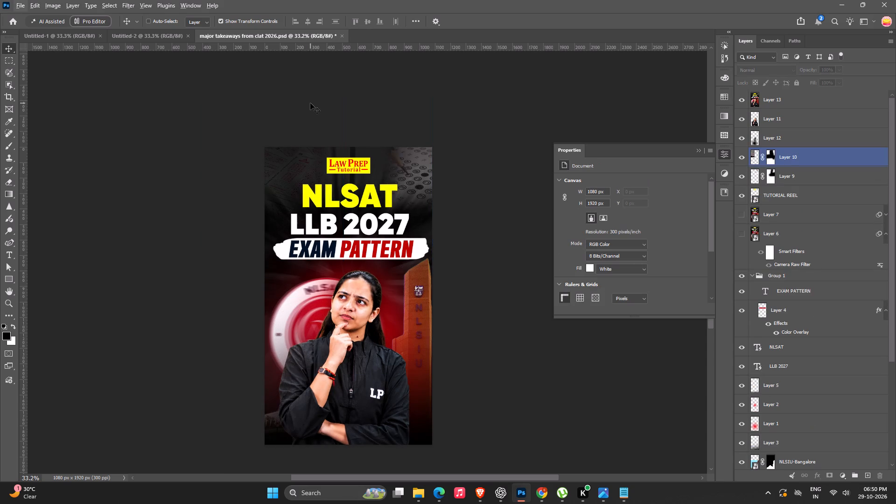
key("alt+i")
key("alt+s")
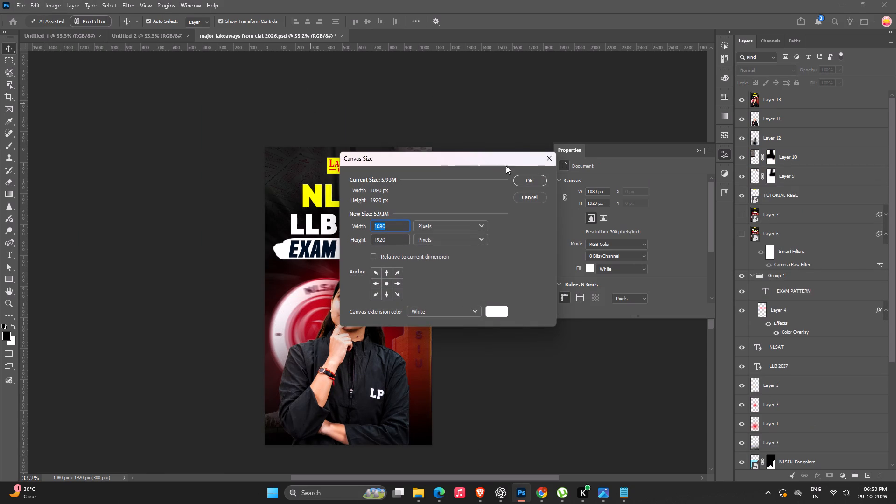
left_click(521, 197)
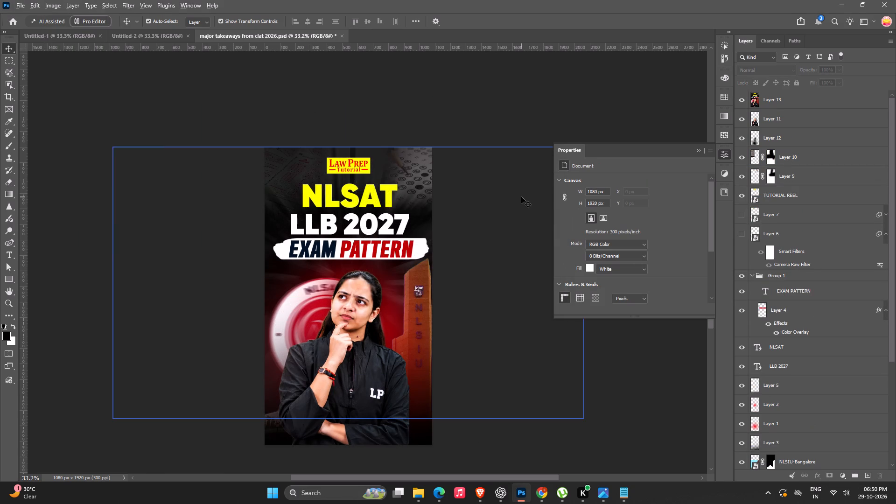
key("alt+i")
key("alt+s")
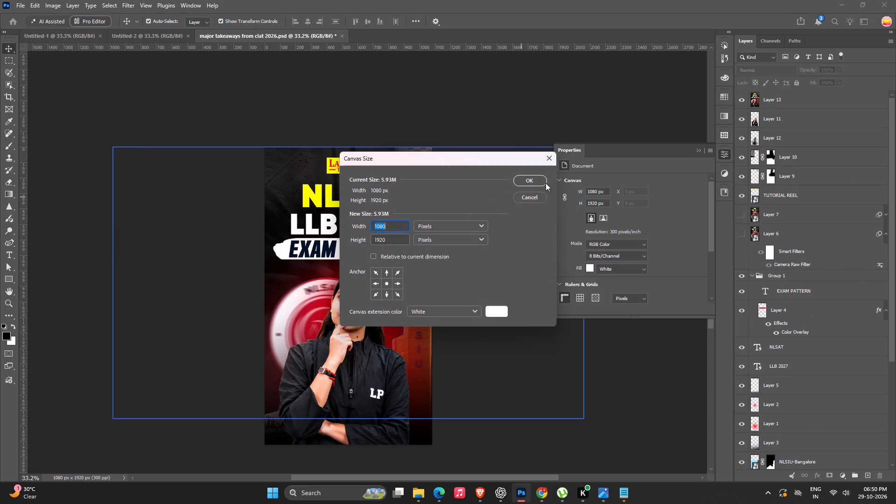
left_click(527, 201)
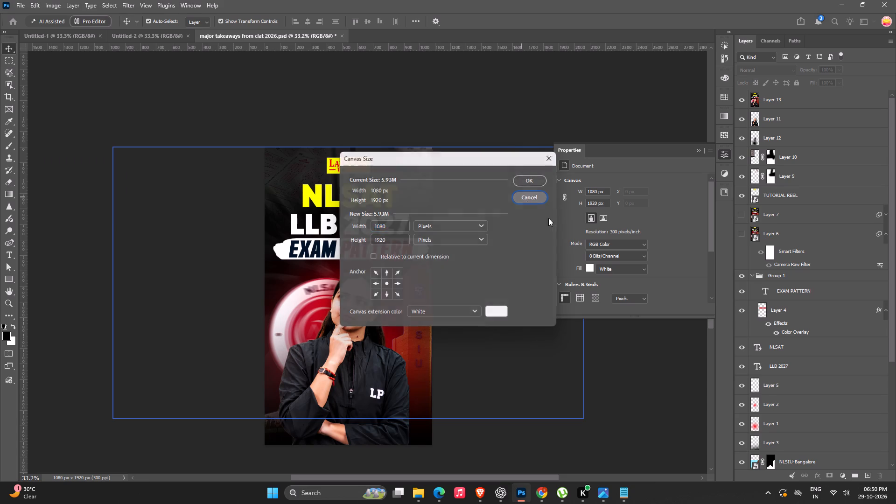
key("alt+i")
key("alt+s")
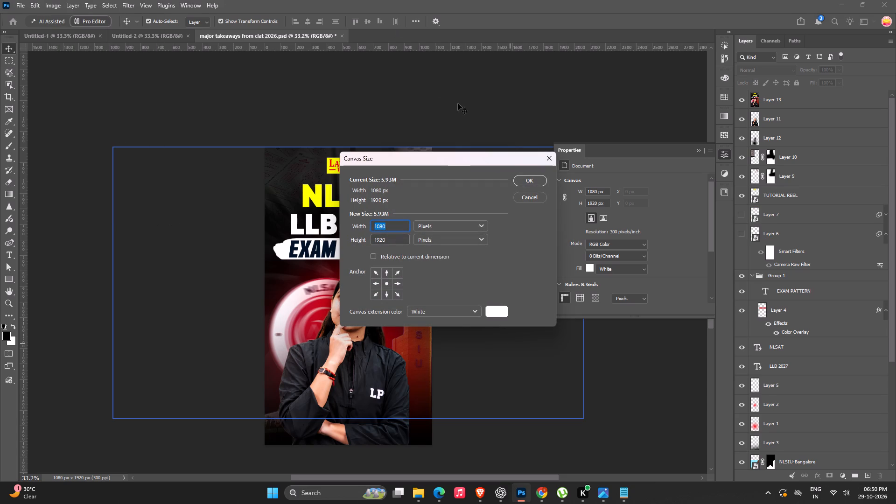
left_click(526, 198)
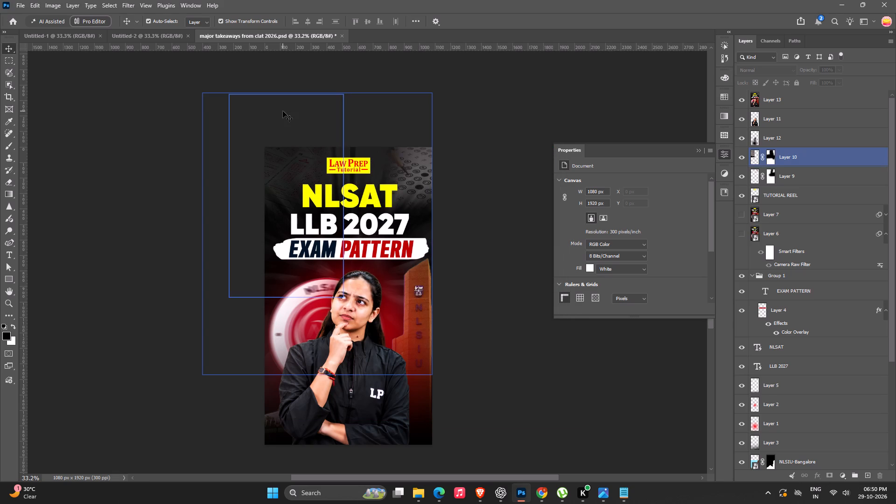
Duplicate the NLSAT reel cover with the Law Prep Tutorial logo as a separate document.
key("alt+i")
key("alt+d")
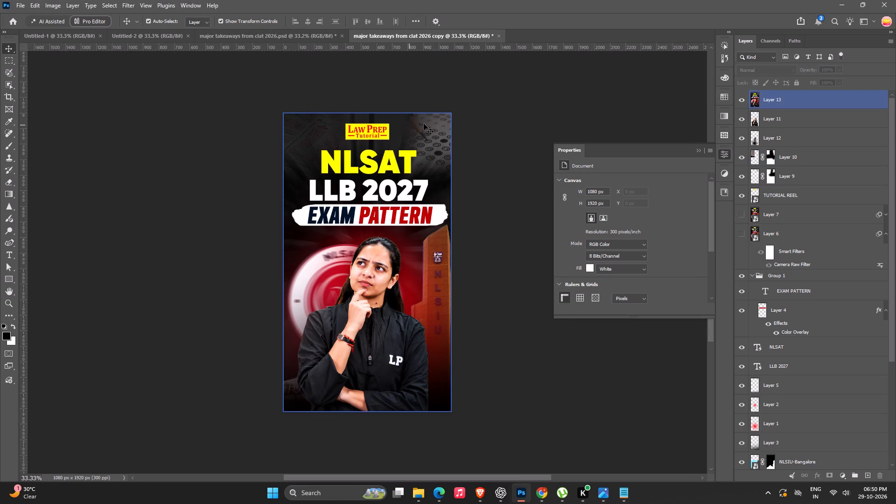
Close the original major takeaways from clat 2026.psd without saving its changes, keeping the duplicate open.
left_click(260, 34)
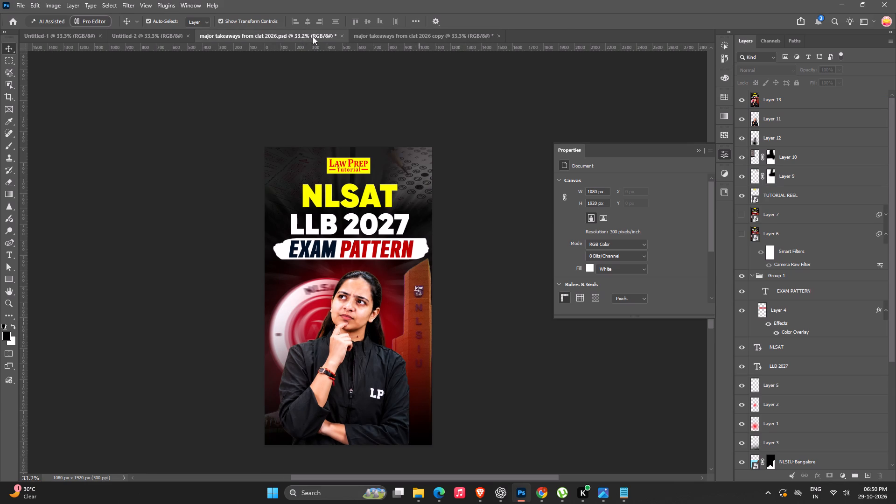
left_click(341, 37)
left_click(482, 180)
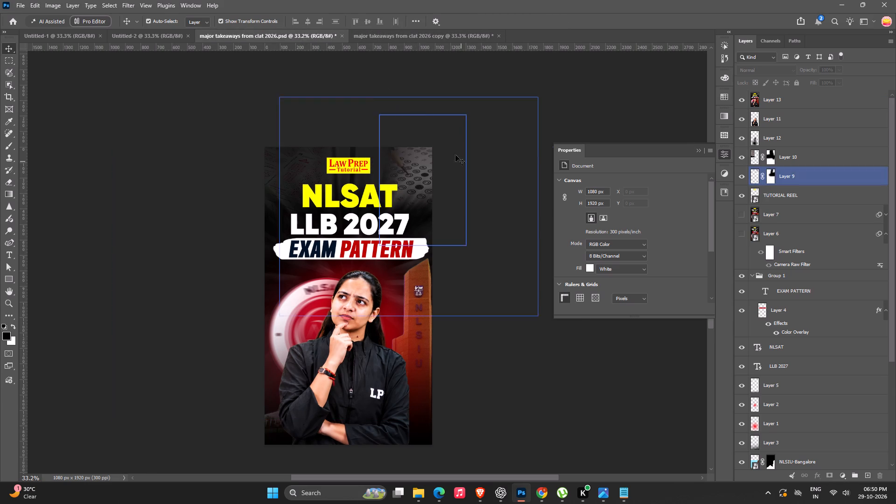
key("ctrl+w")
left_click_drag(442, 176, 447, 185)
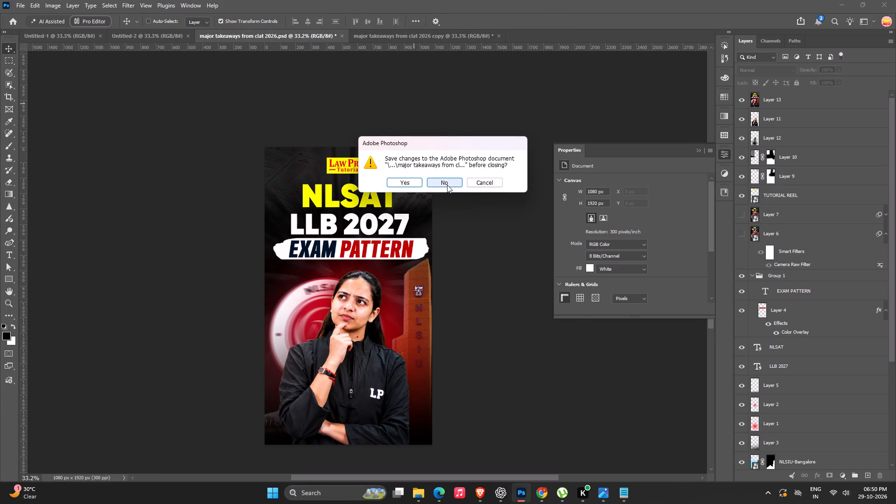
left_click(447, 185)
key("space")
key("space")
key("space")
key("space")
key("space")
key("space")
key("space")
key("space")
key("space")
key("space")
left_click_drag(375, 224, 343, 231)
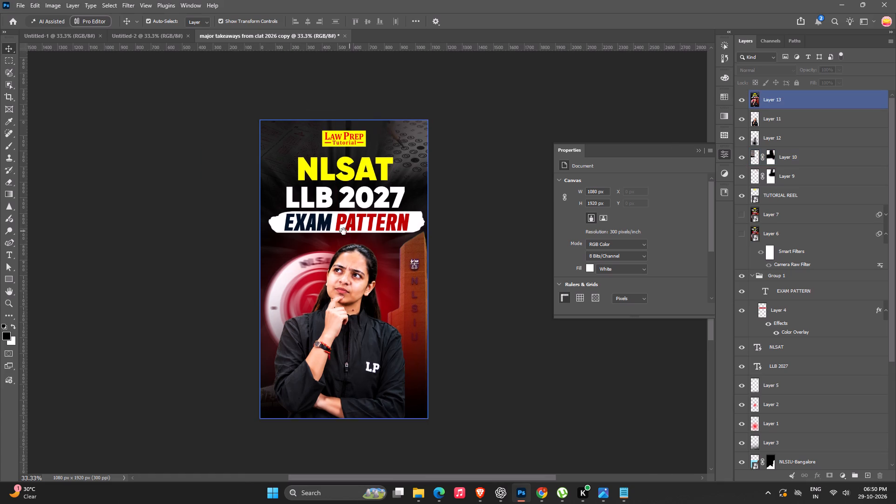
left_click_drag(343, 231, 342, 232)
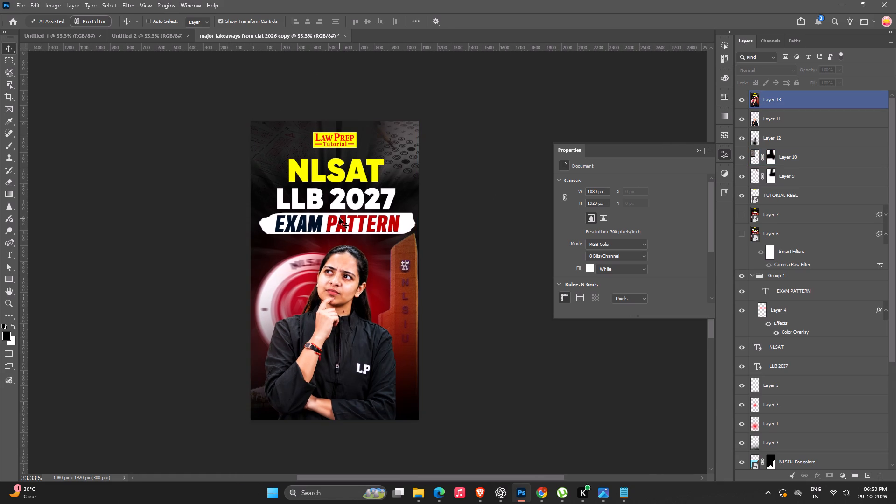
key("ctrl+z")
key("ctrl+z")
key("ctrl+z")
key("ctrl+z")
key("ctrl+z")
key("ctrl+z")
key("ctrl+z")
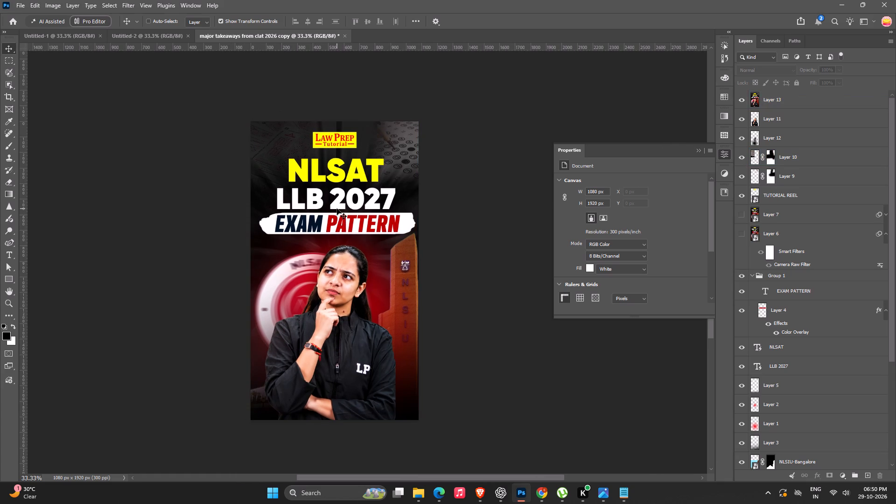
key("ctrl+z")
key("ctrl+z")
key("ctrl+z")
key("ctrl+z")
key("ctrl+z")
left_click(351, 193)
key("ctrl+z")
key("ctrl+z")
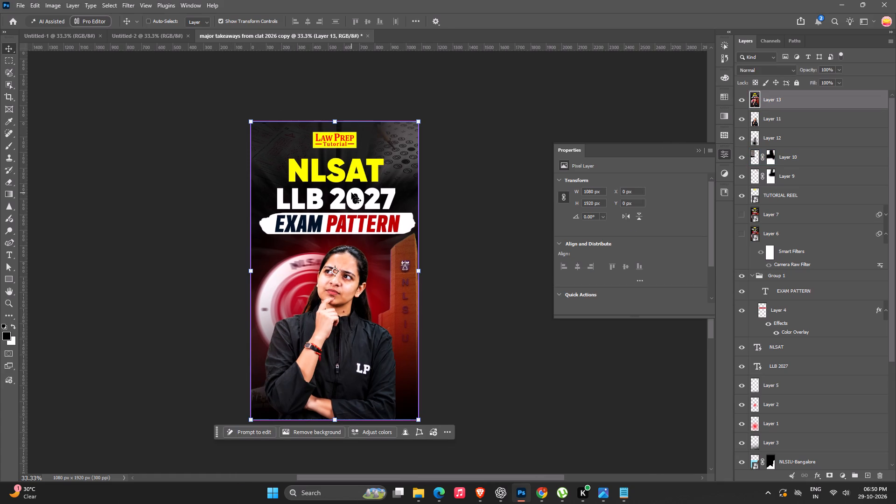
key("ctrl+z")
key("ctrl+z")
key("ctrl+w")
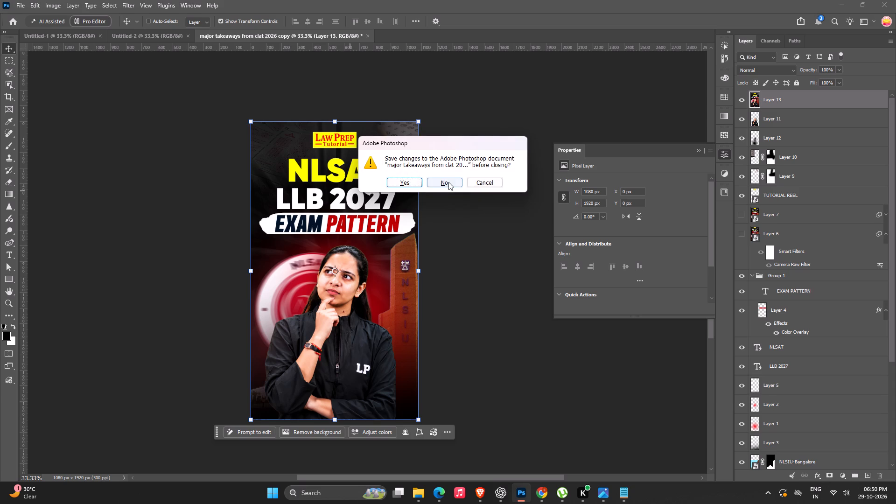
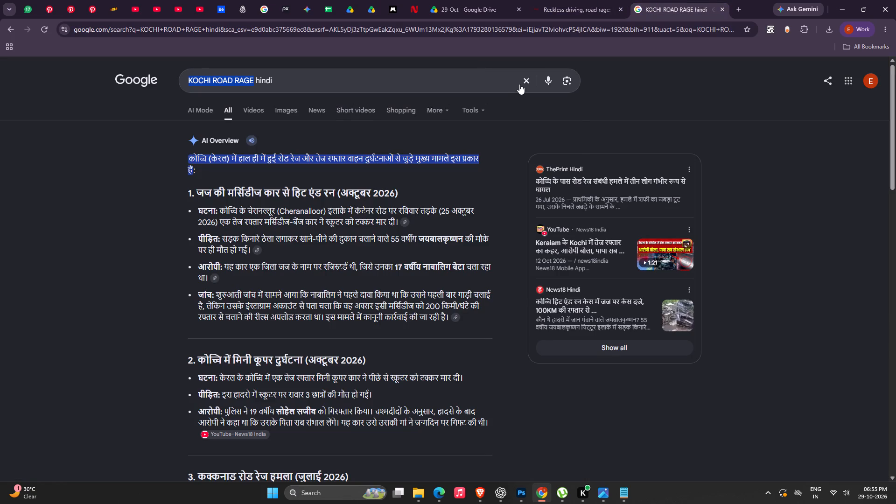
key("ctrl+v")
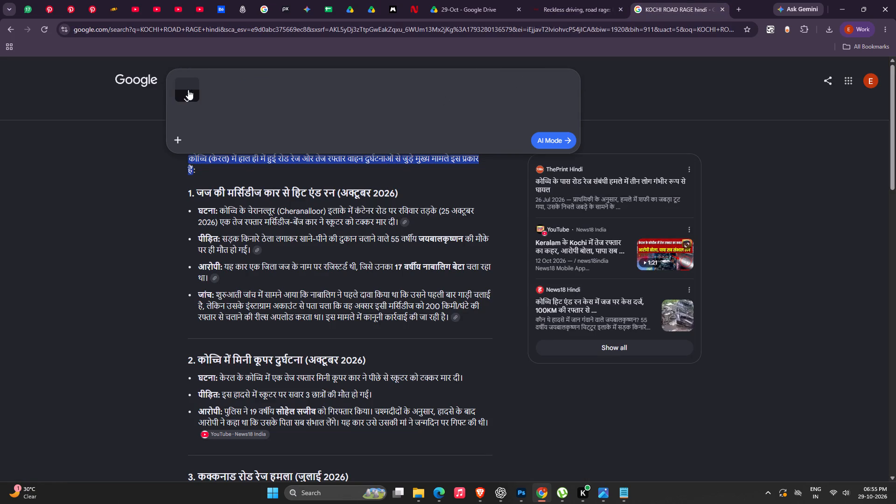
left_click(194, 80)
Copy KOCHI ROAD RAGE from row 349 of the LPT Design Sheet, search Google for it and check the news and image results.
left_click(336, 3)
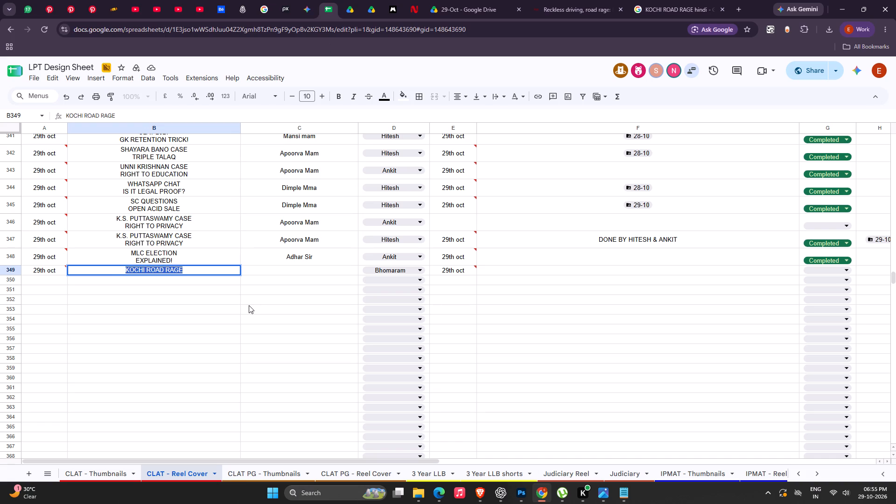
key("ctrl+c")
key("ctrl+c")
left_click(663, 0)
left_click(502, 83)
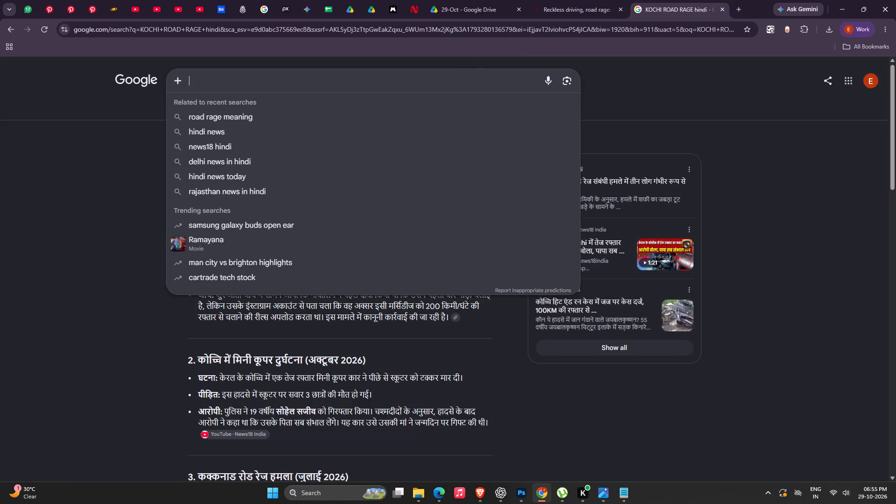
key("ctrl+v")
key("Return")
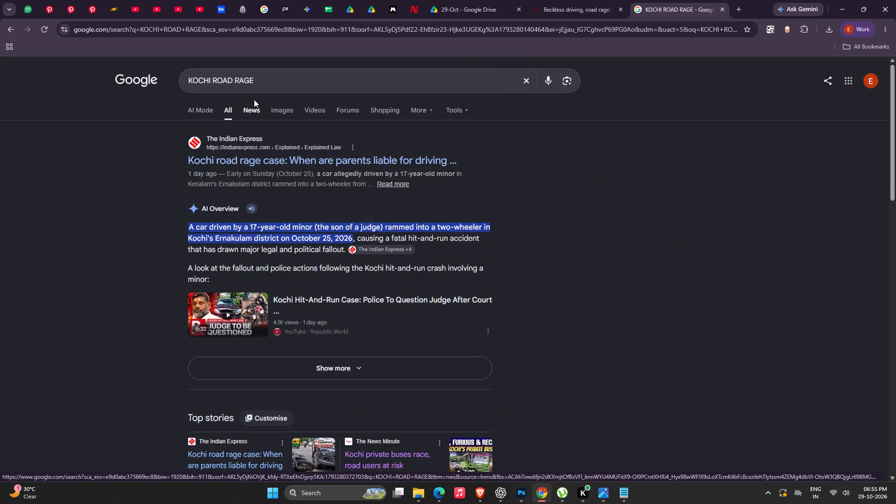
left_click(254, 99)
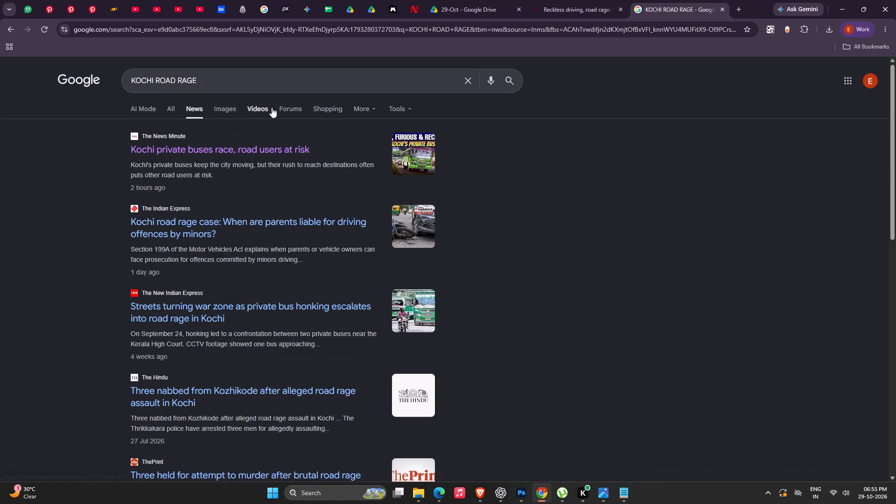
left_click(225, 113)
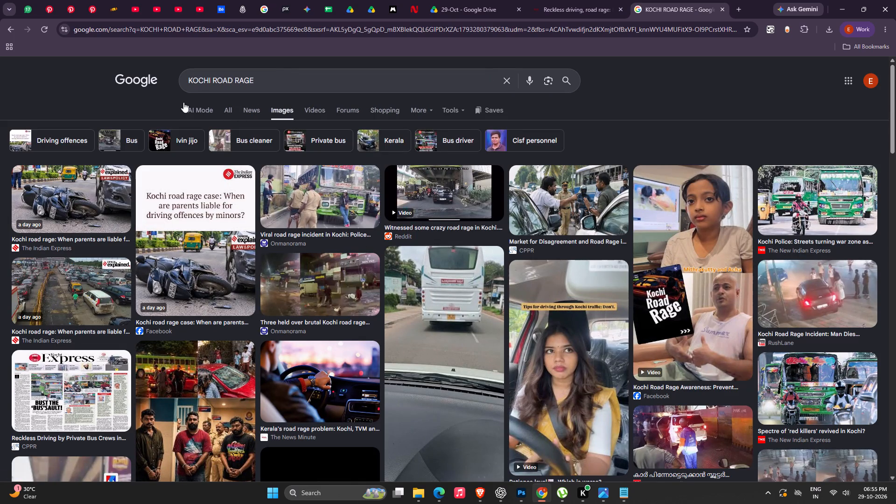
Search all Google results for KOCHI ROAD RAGE hindi and listen to the AI Overview read aloud.
left_click(230, 109)
left_click(282, 85)
key("space")
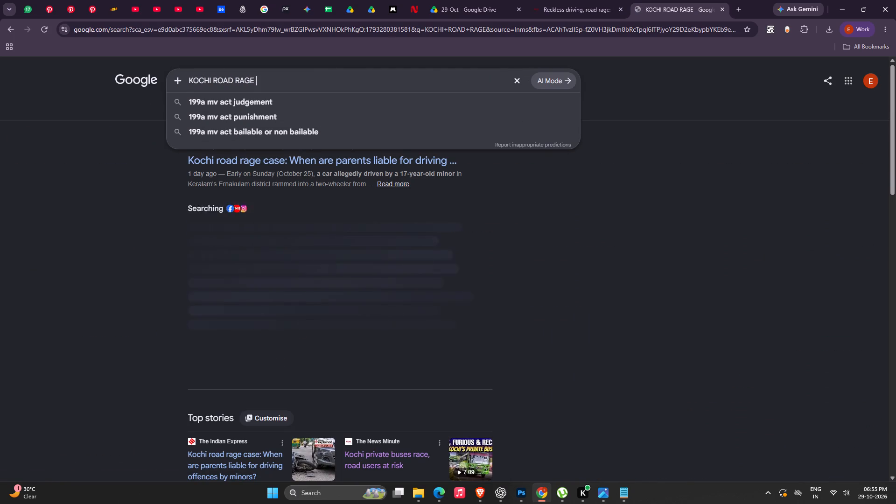
type("hindi")
key("Return")
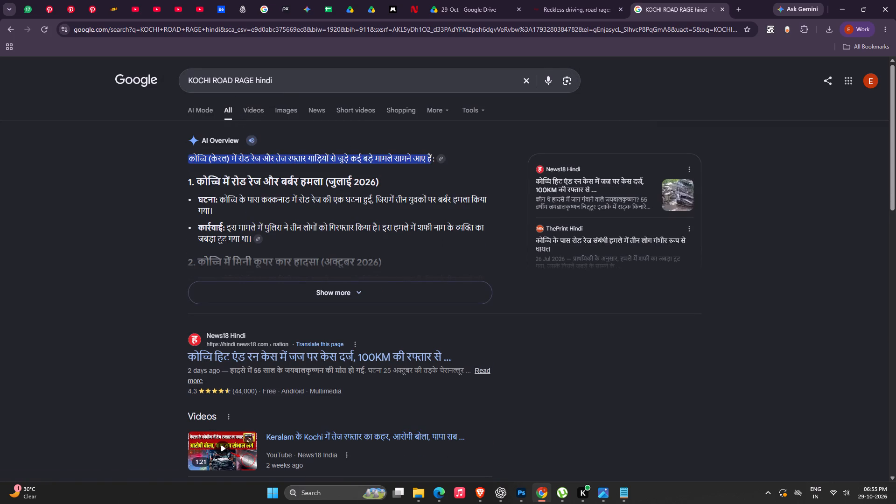
left_click(253, 139)
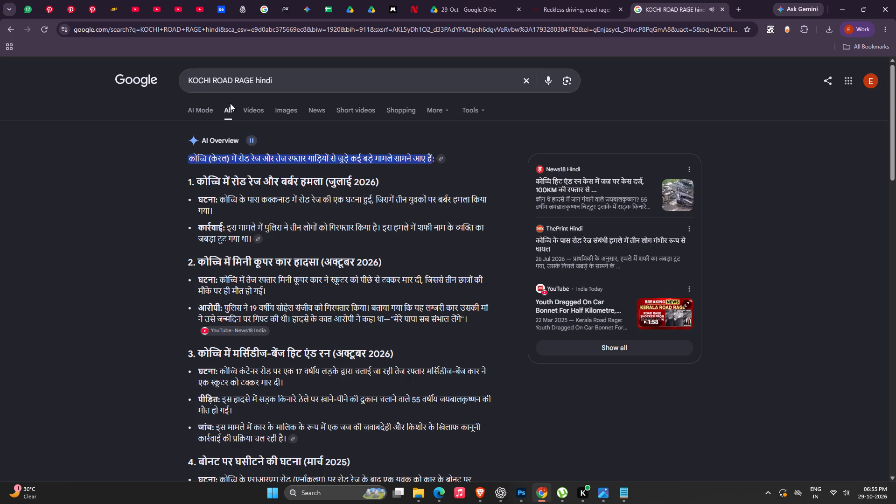
left_click(251, 140)
Turn on Bluetooth in the Windows quick settings and try to connect the ECHO Buds.
left_click(833, 503)
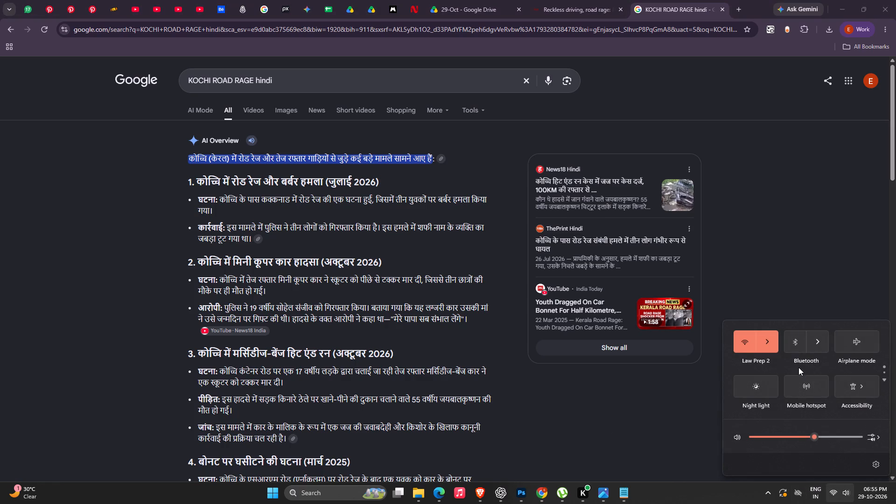
left_click(819, 341)
left_click(870, 294)
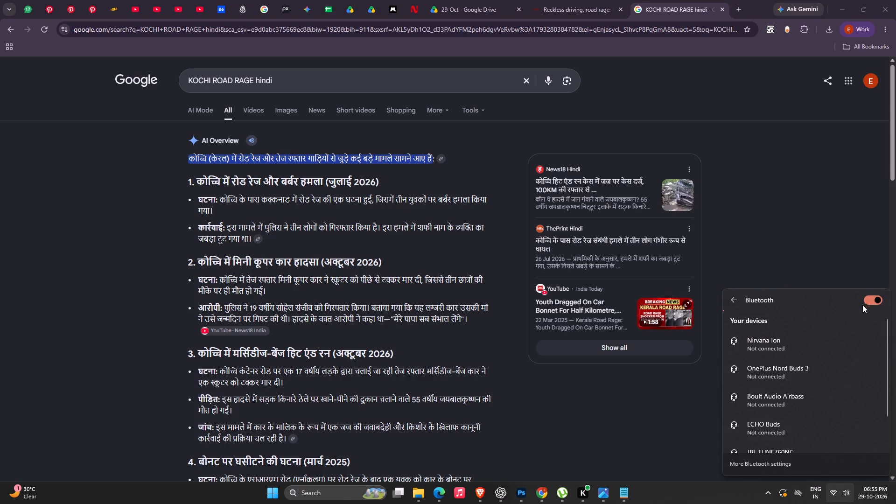
left_click(756, 432)
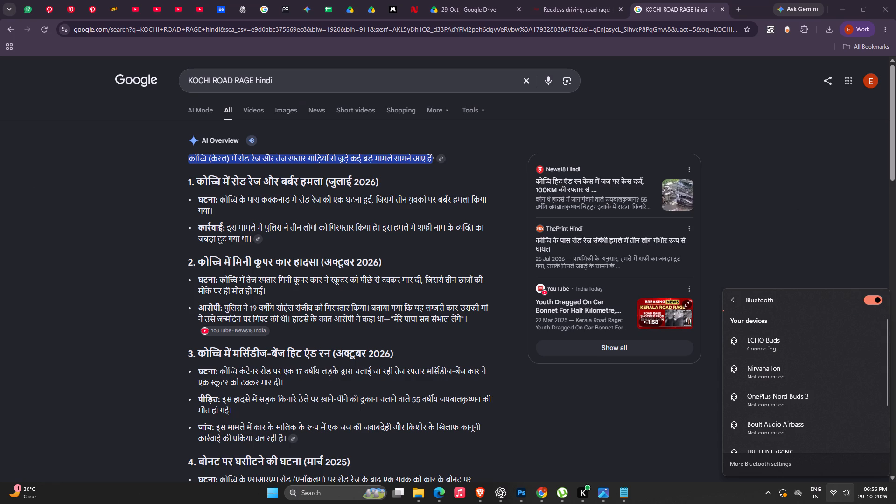
left_click(499, 494)
left_click_drag(552, 249, 545, 252)
left_click(392, 255)
key("ctrl+v")
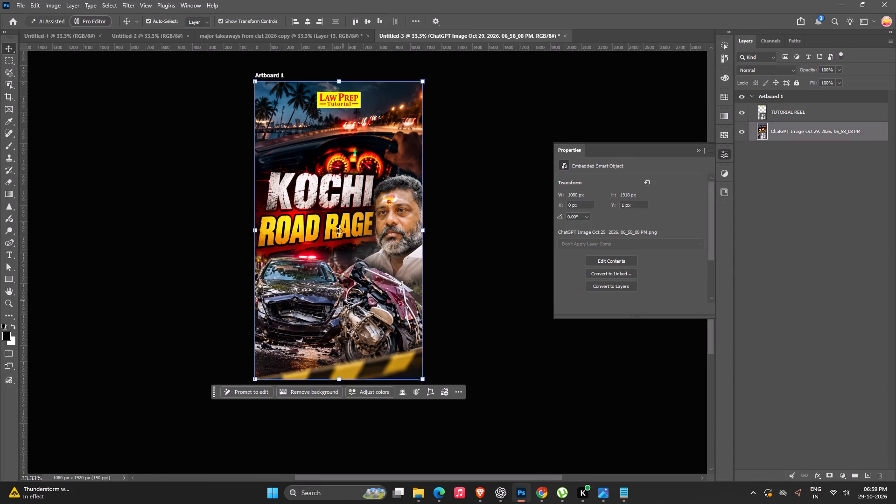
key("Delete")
Place the downloaded bus version of the cover from the Downloads folder onto Artboard 1, filling it.
left_click(424, 486)
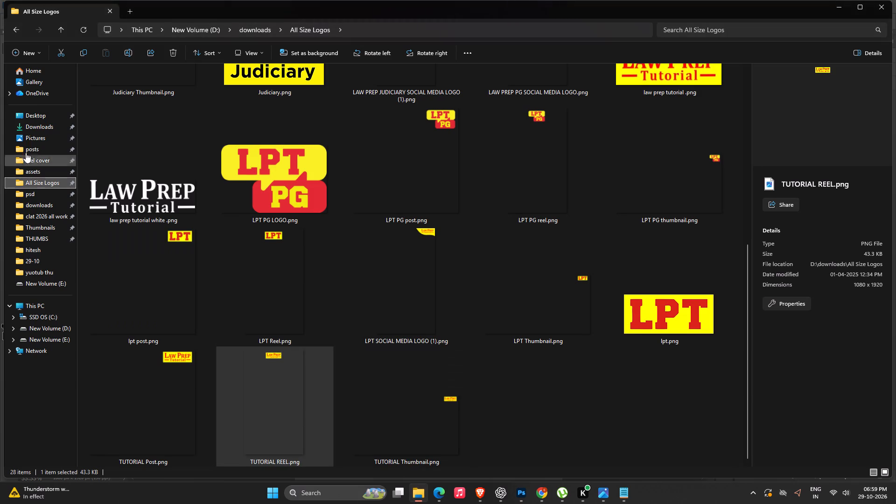
double_click(33, 126)
scroll(275, 153, "up", 7)
scroll(134, 154, "up", 6)
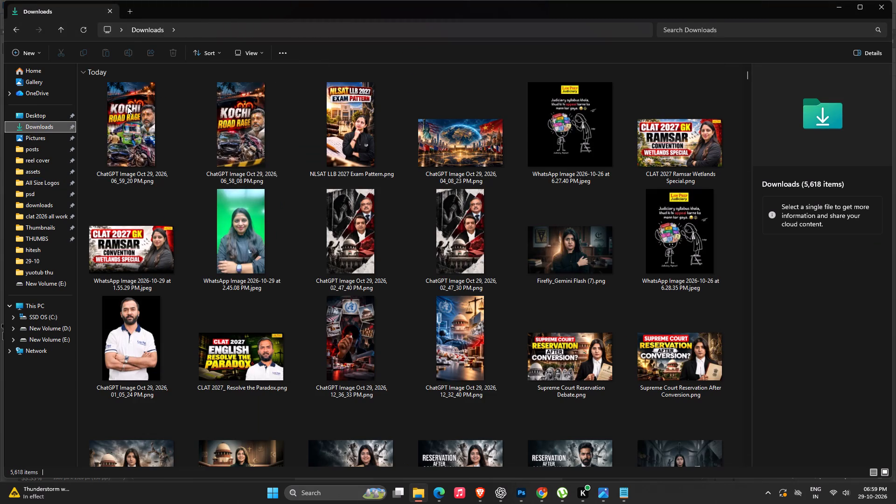
left_click_drag(127, 106, 321, 280)
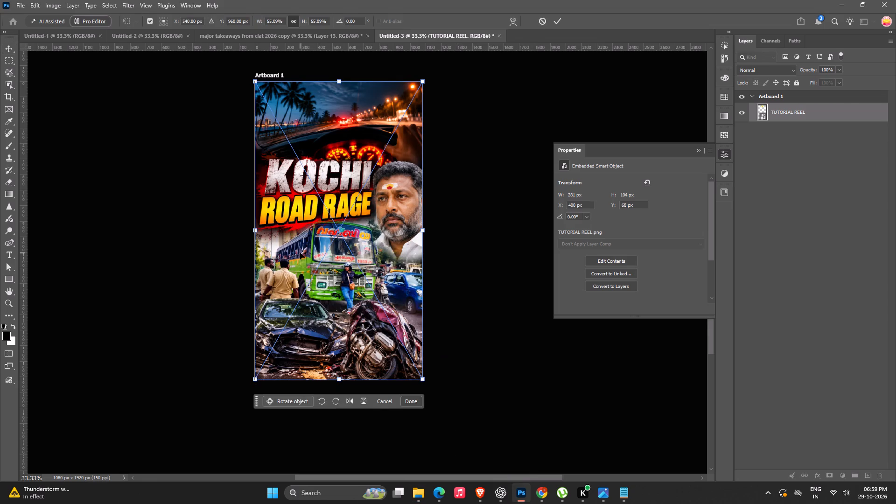
key("Return")
left_click(489, 125)
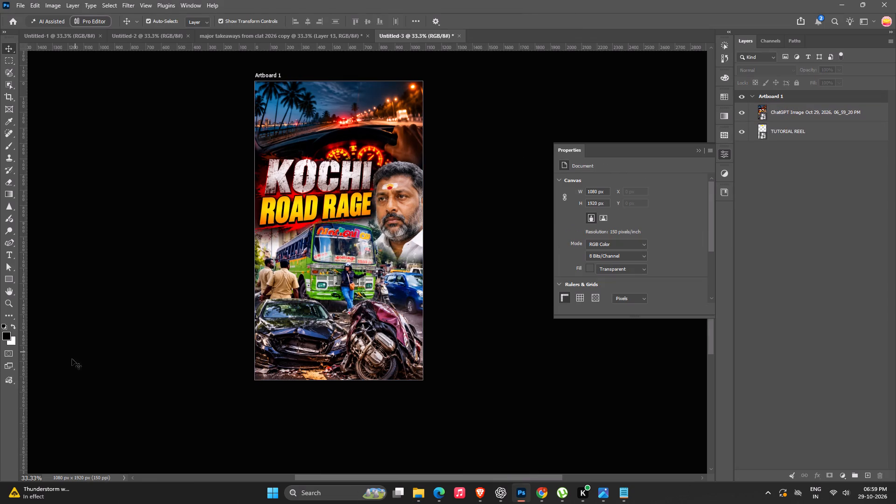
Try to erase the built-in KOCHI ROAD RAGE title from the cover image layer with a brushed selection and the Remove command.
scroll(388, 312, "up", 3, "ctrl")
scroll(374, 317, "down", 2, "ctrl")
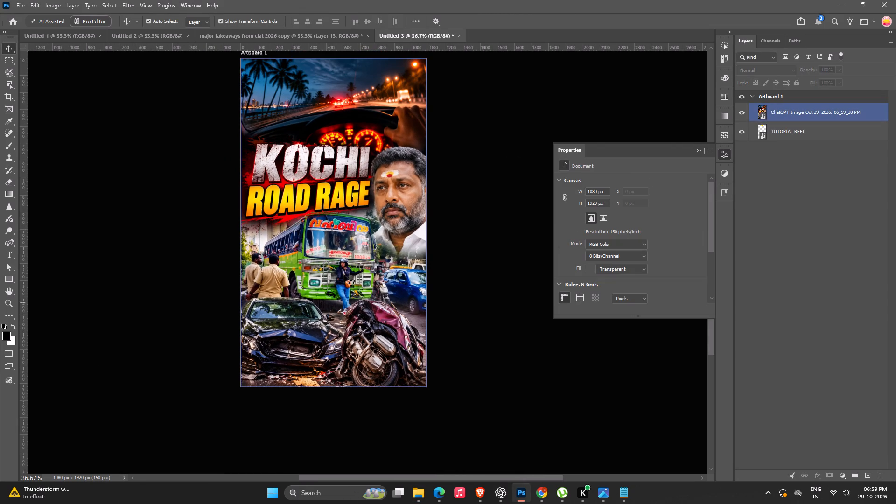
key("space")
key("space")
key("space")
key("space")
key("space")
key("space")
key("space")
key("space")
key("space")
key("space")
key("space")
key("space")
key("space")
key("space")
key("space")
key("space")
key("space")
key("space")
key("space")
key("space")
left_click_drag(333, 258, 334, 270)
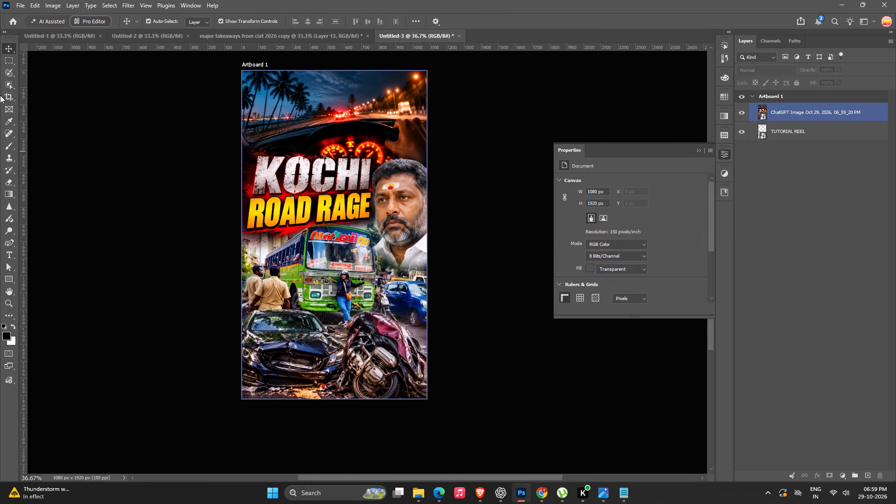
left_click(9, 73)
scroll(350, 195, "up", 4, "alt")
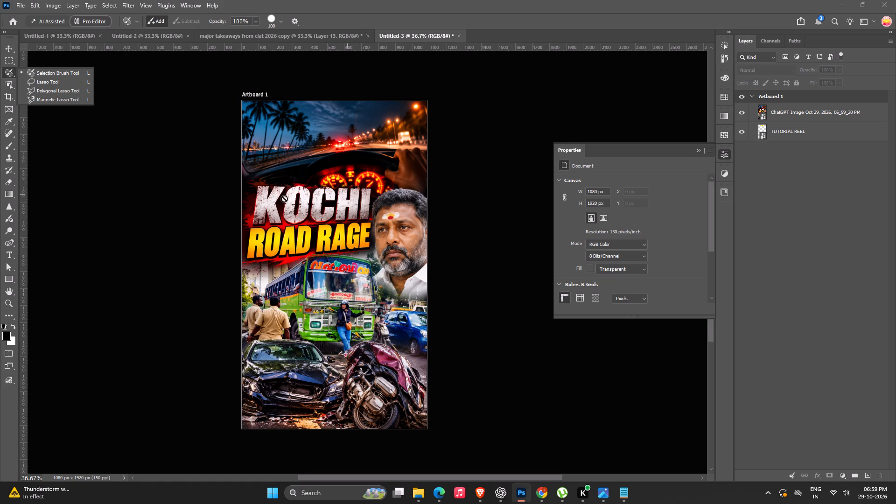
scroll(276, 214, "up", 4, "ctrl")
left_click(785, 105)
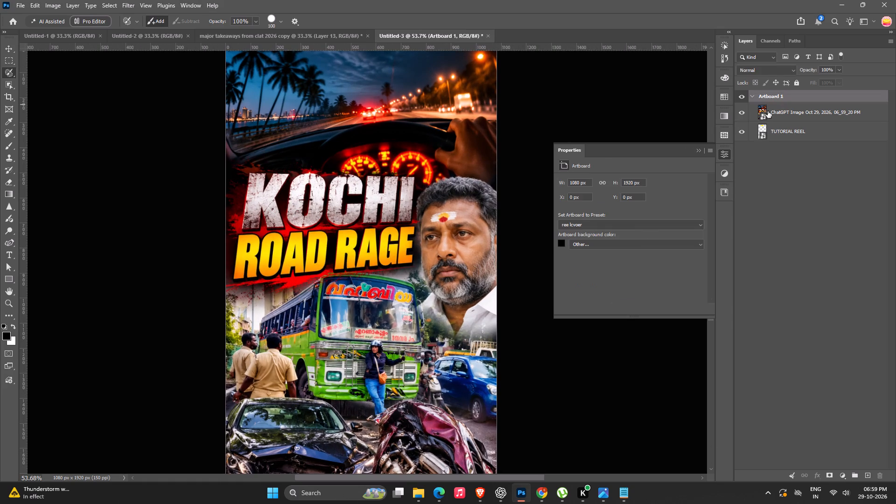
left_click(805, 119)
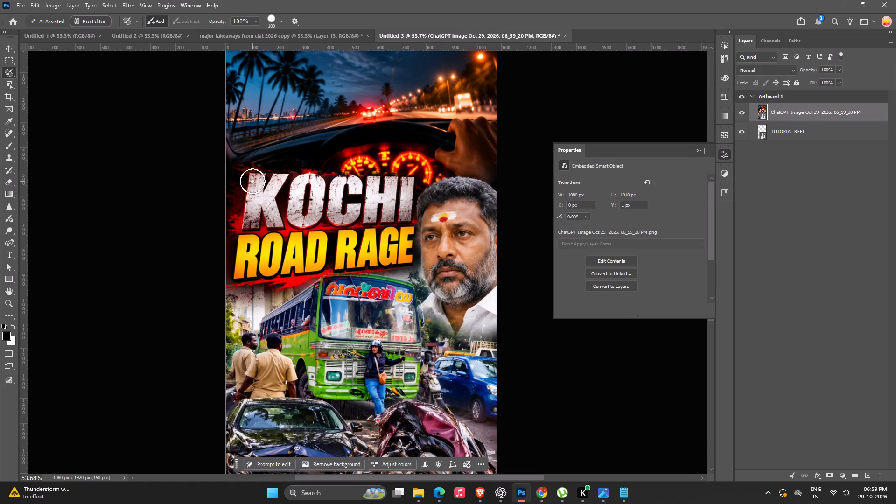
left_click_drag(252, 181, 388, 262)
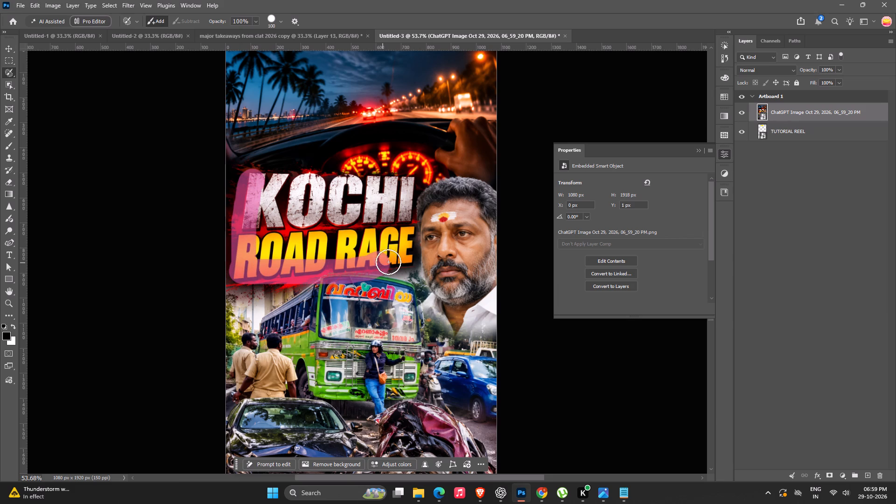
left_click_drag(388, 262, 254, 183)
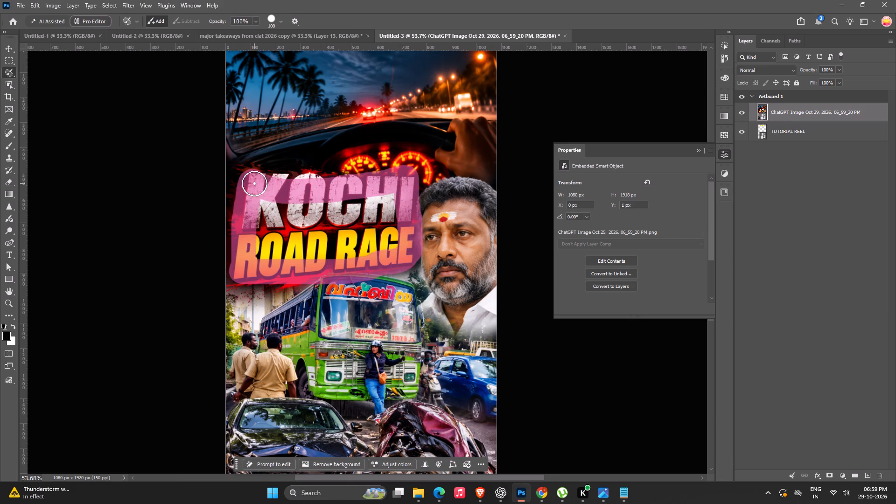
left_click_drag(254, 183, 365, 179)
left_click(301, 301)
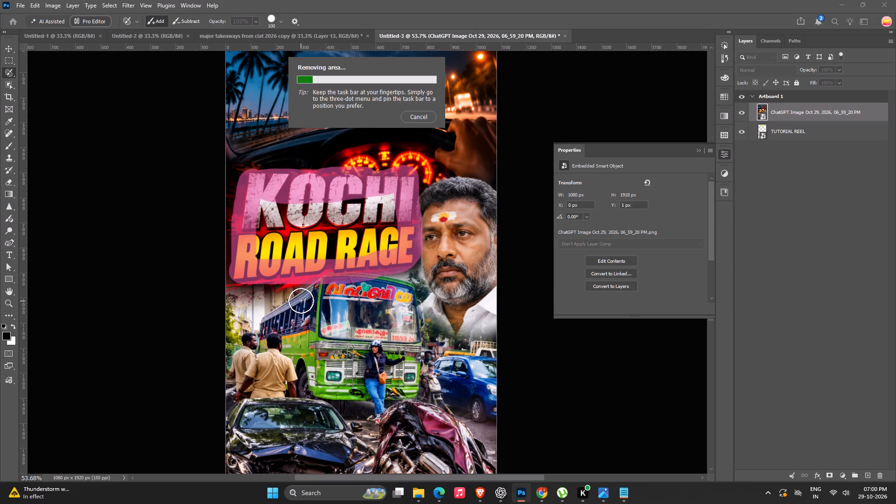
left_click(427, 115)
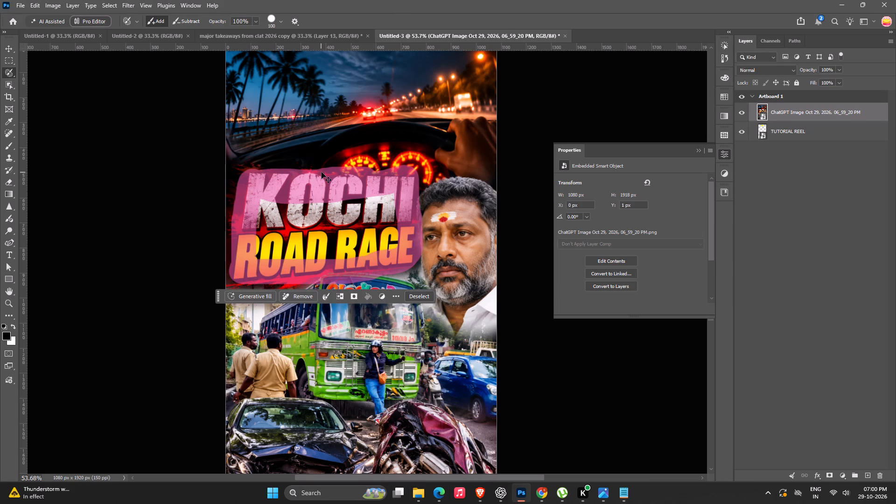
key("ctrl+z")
Brush a selection over the KOCHI ROAD RAGE title and run Generative Fill with the Firefly prompt "remove this".
left_click_drag(252, 176, 243, 257)
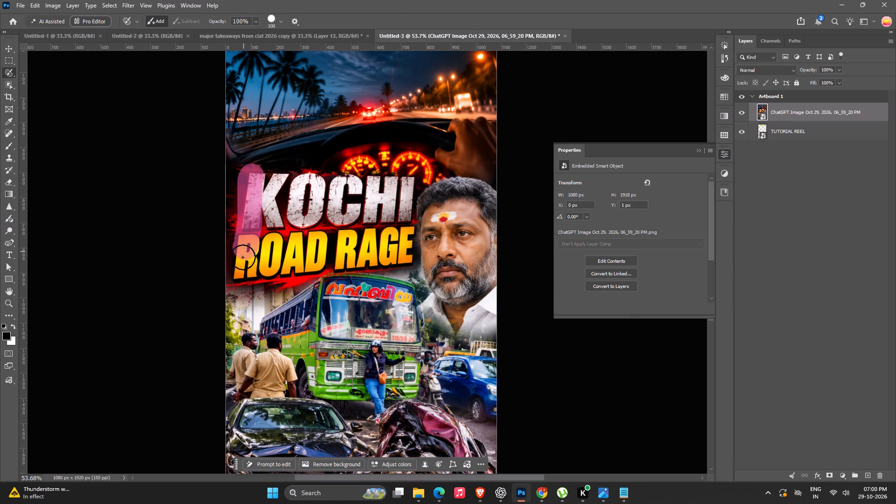
left_click_drag(243, 257, 399, 201)
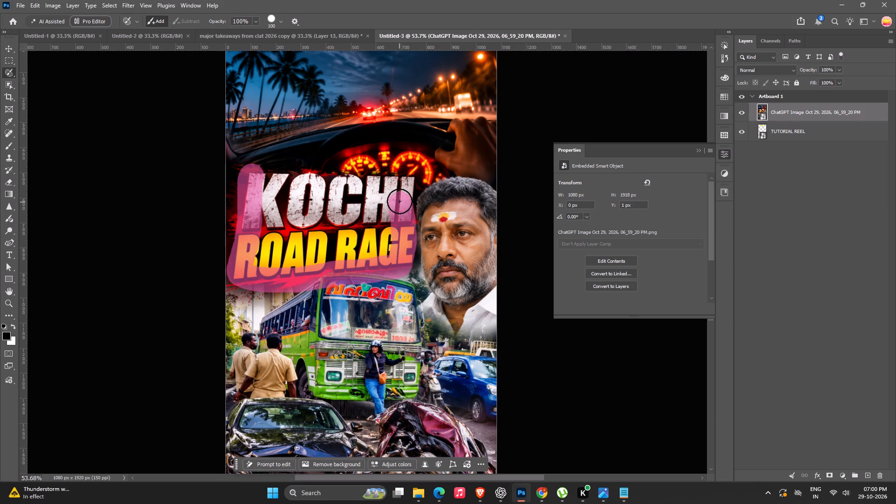
left_click_drag(399, 201, 257, 182)
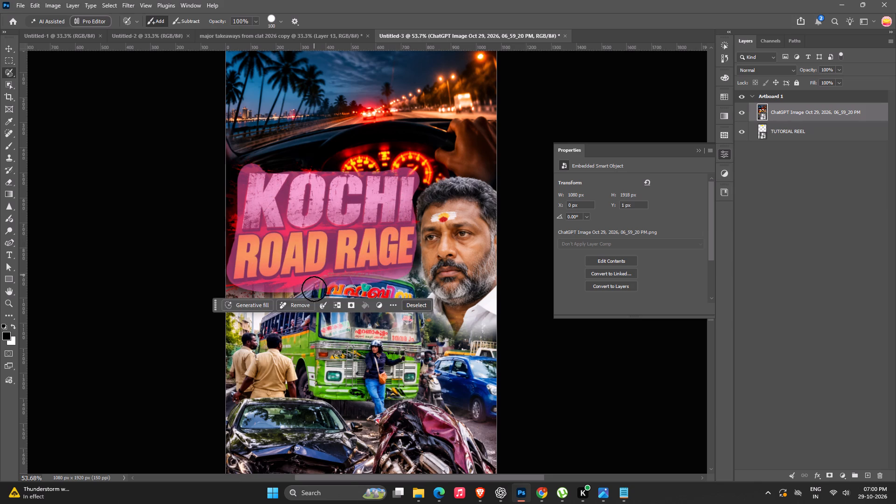
left_click(255, 308)
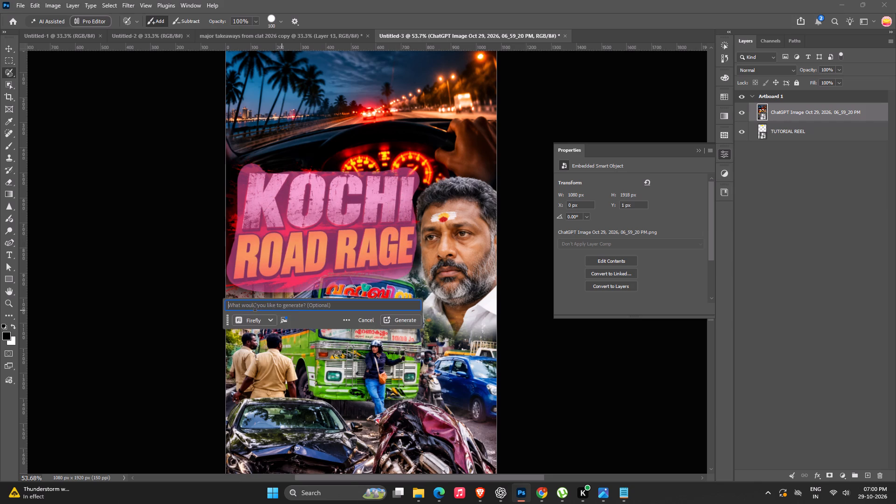
type("remove this")
key("Return")
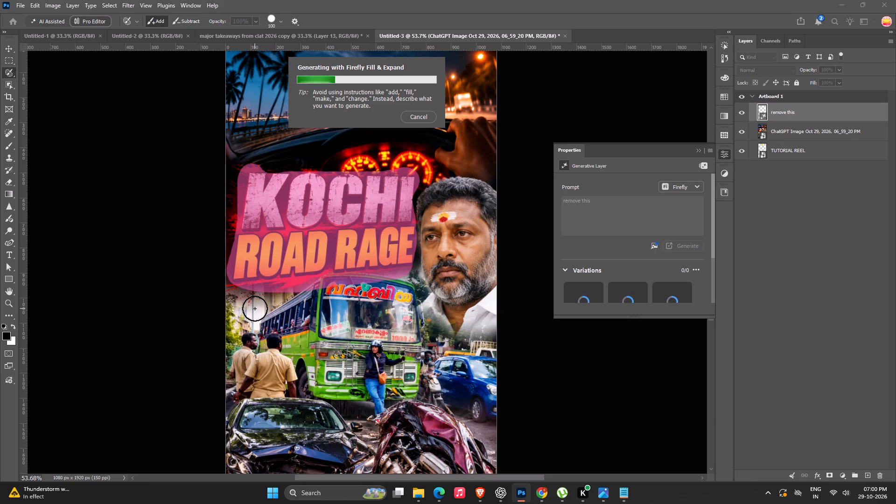
Switch to the LPT Design Sheet in Chrome and copy the word KOCHI from cell B349.
left_click(538, 495)
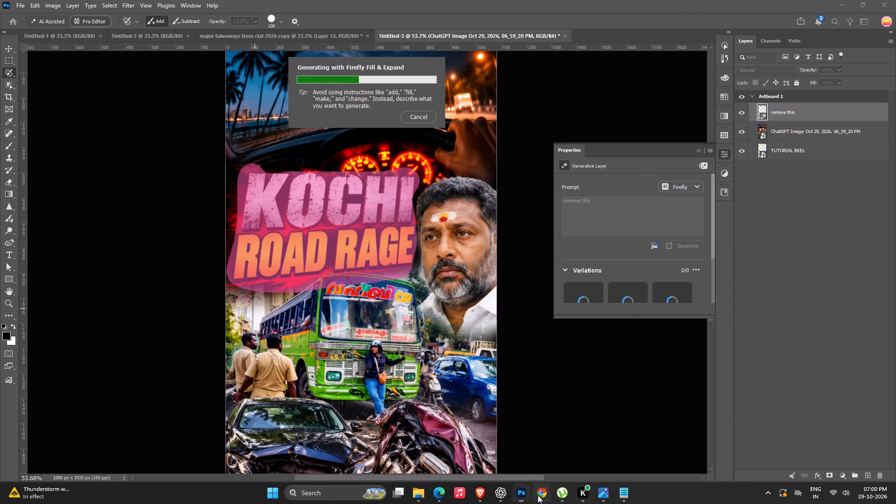
left_click(333, 0)
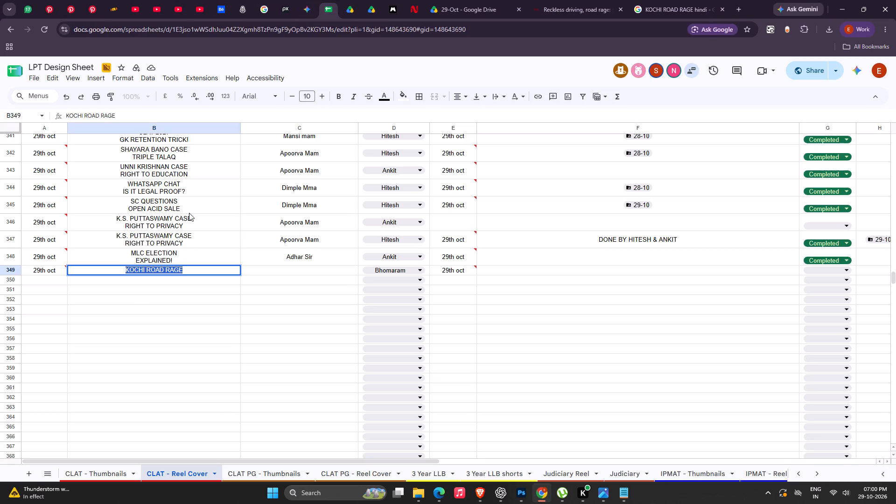
left_click(147, 270)
left_click_drag(145, 270, 87, 278)
key("ctrl+c")
key("ctrl+c")
key("ctrl+c")
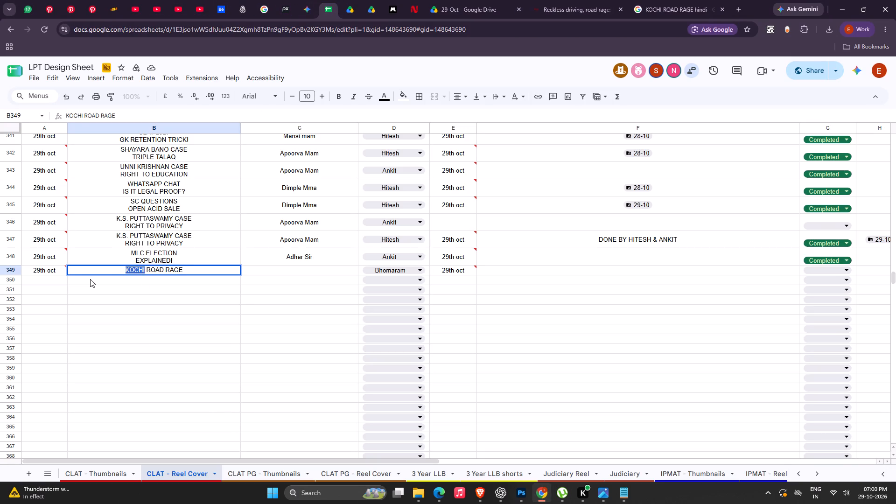
Back in Photoshop, add the copied KOCHI as a text layer over the cleared title area and enlarge it to about 138 pt.
key("alt+Tab")
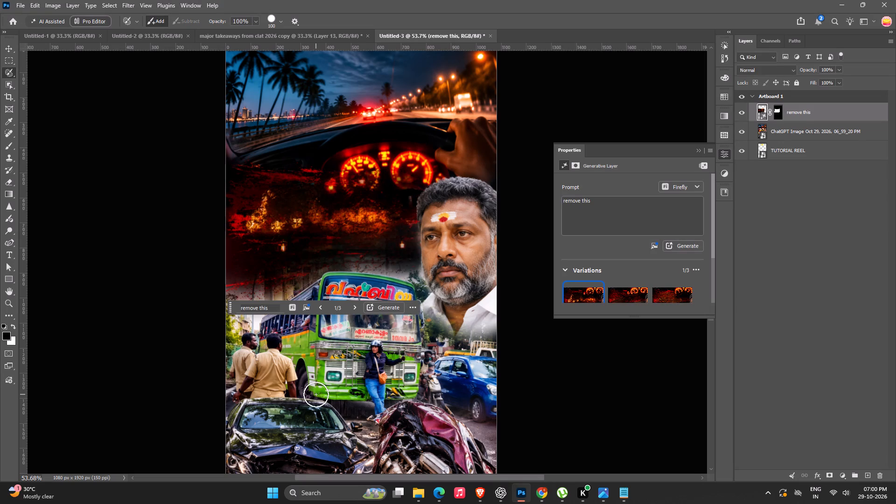
left_click(5, 49)
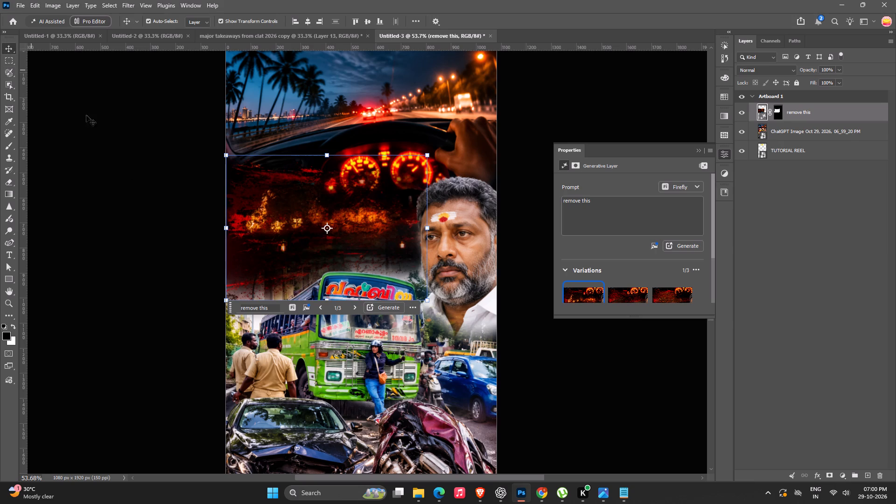
key("t")
left_click(301, 209)
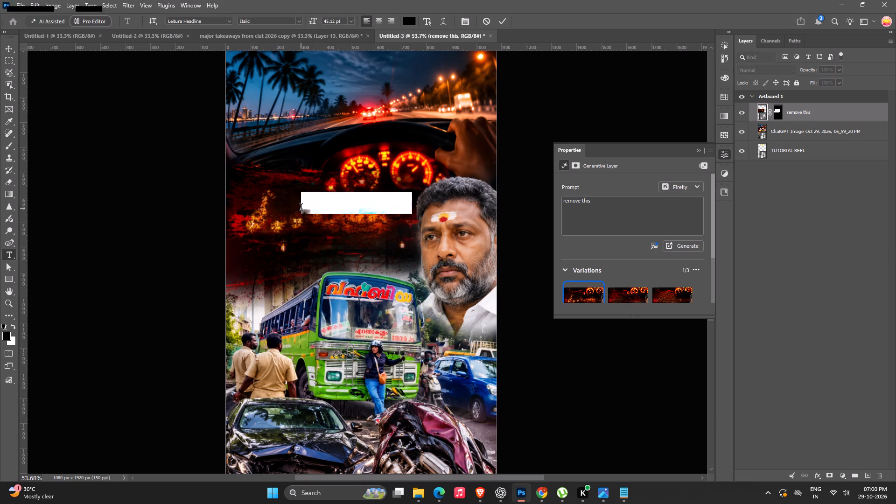
key("ctrl+BackSpace")
key("ctrl+BackSpace")
key("ctrl+v")
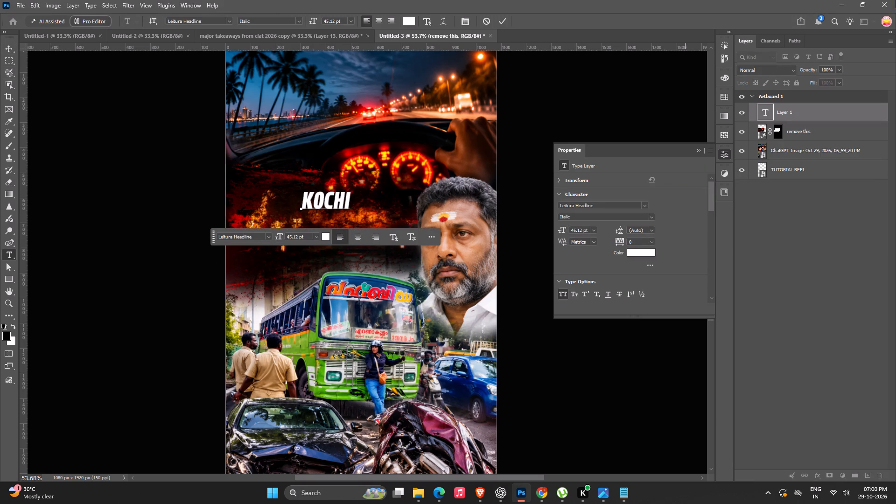
left_click(6, 50)
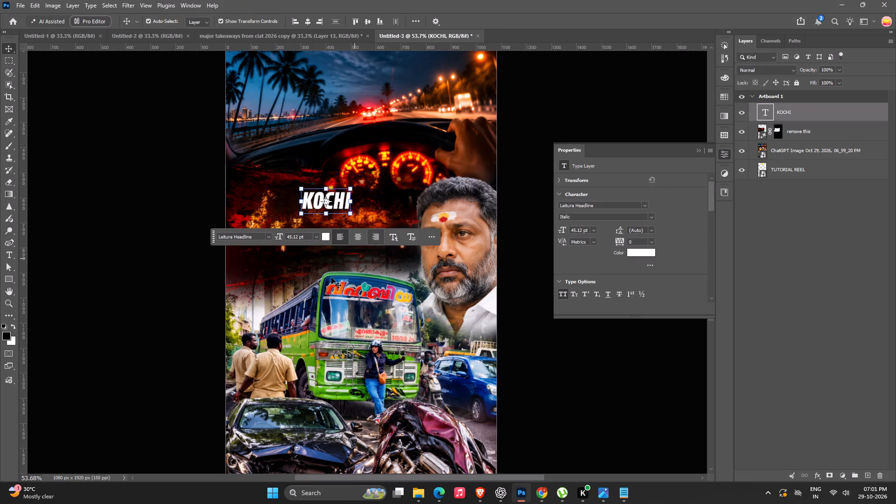
left_click_drag(349, 189, 414, 156, "alt")
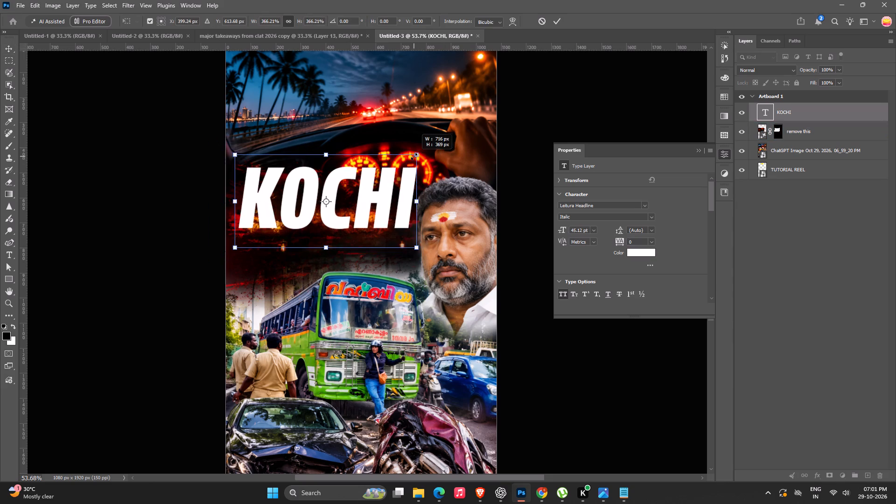
left_click_drag(414, 156, 399, 161, "alt")
key("Return")
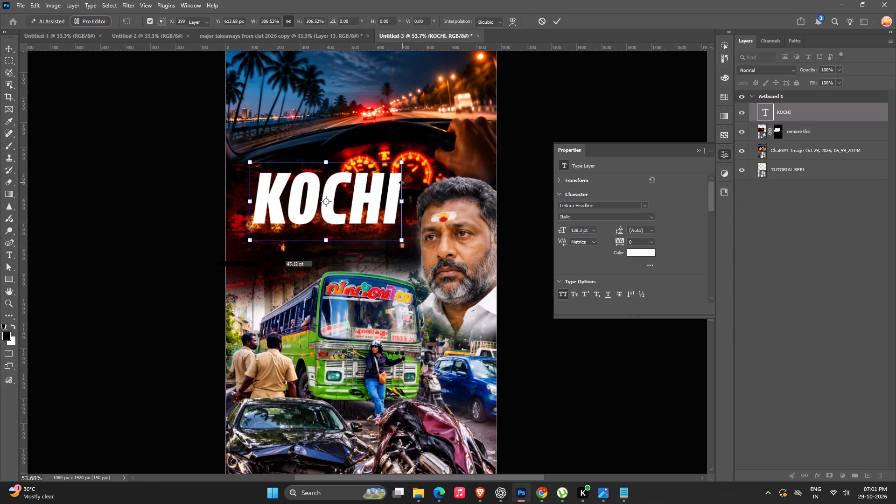
Switch to the LPT Design Sheet in Chrome and copy the words ROAD RAGE from cell B349.
key("alt+Tab")
left_click(153, 272)
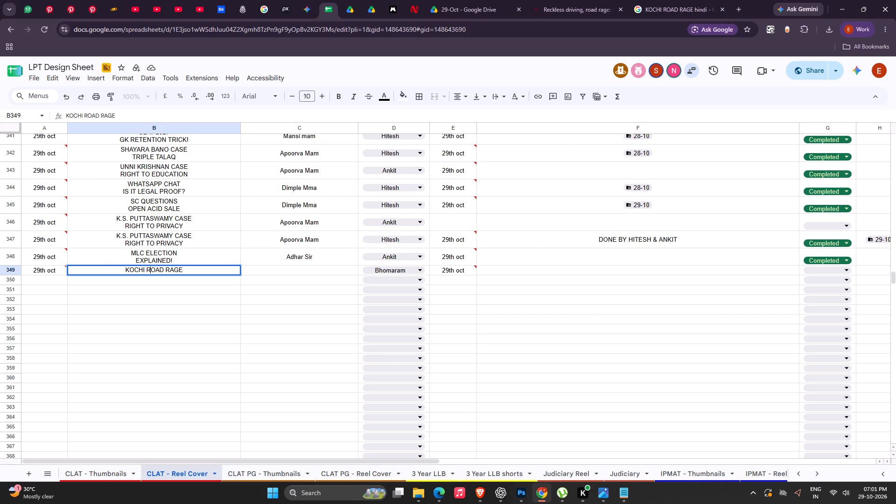
left_click_drag(148, 271, 204, 270)
key("ctrl+c")
key("ctrl+c")
Back in Photoshop, duplicate the KOCHI text just below the original and replace the copy's wording with ROAD RAGE.
key("alt+Tab")
left_click_drag(361, 194, 356, 247, "alt")
double_click(356, 247)
key("ctrl+BackSpace")
key("ctrl+BackSpace")
key("ctrl+v")
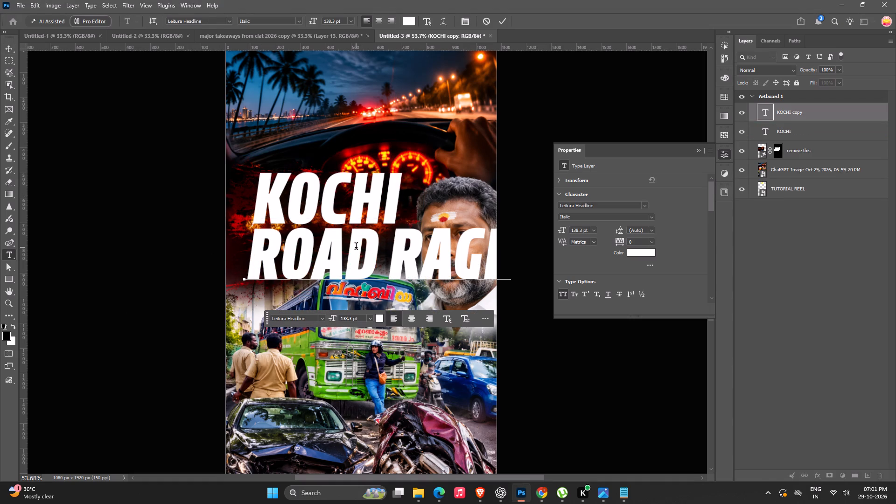
key("Return")
Scale the ROAD RAGE text down to about 83 pt and position it directly beneath KOCHI, clear of the man's face.
left_click_drag(516, 218, 473, 227, "alt")
left_click_drag(450, 251, 386, 243)
left_click_drag(414, 227, 401, 228, "alt")
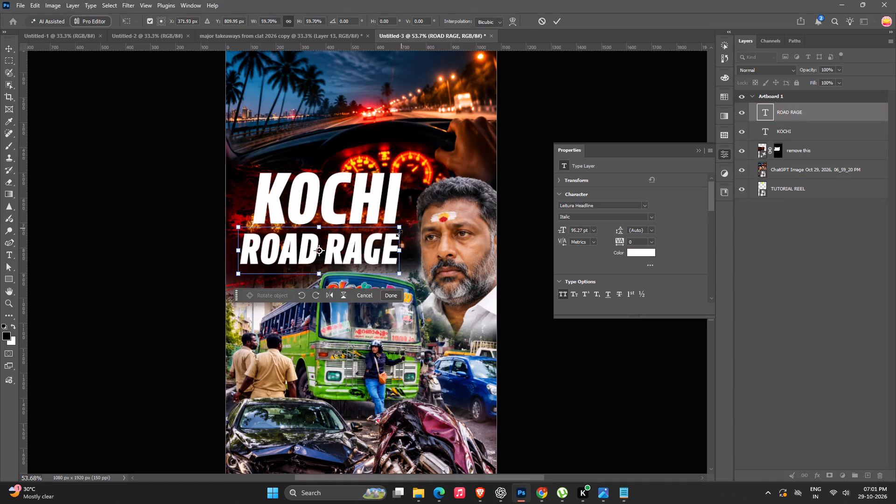
left_click_drag(385, 239, 392, 233)
key("Return")
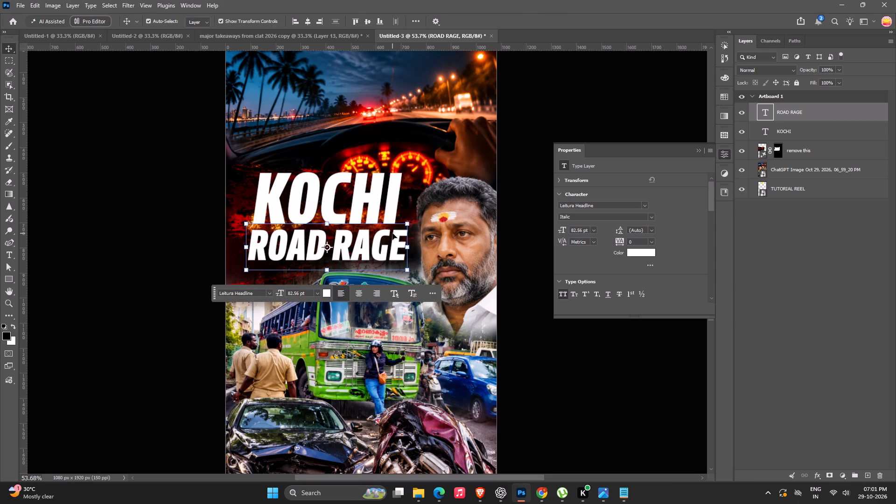
Change the font of the KOCHI text layer to a Atomic Md Regular.
left_click(340, 174)
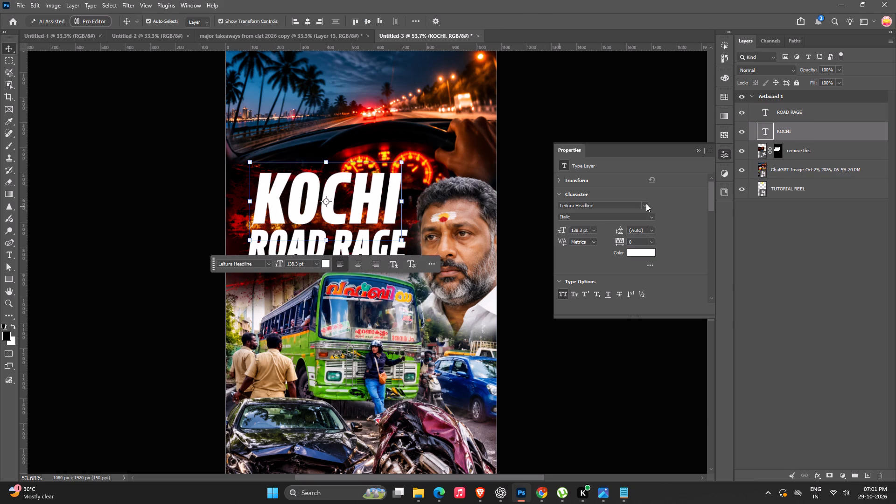
left_click(646, 203)
scroll(759, 270, "up", 8)
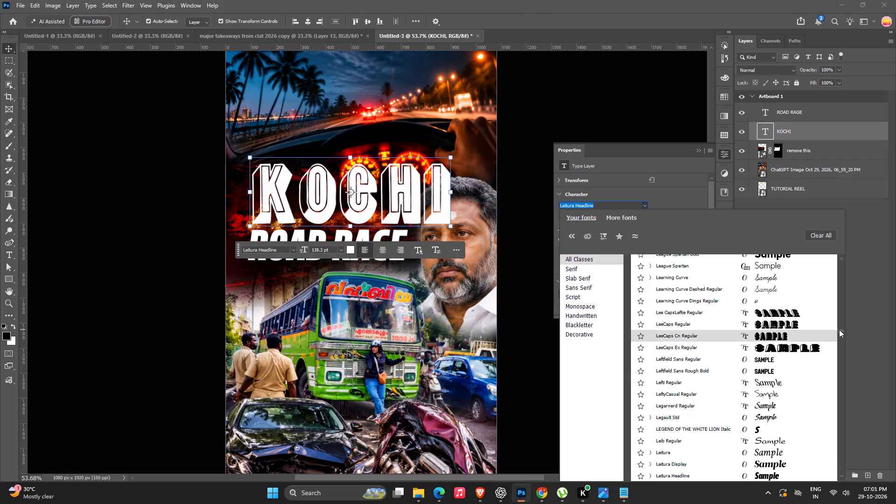
left_click_drag(840, 330, 840, 245)
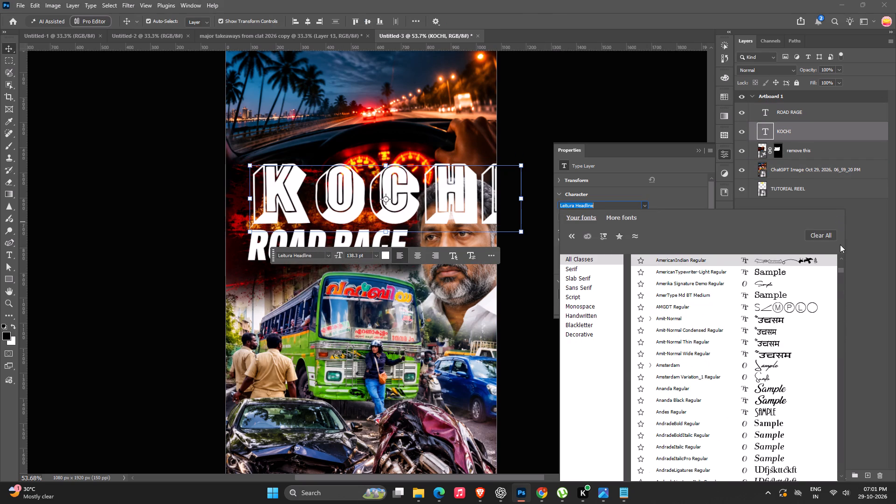
left_click_drag(840, 245, 841, 259)
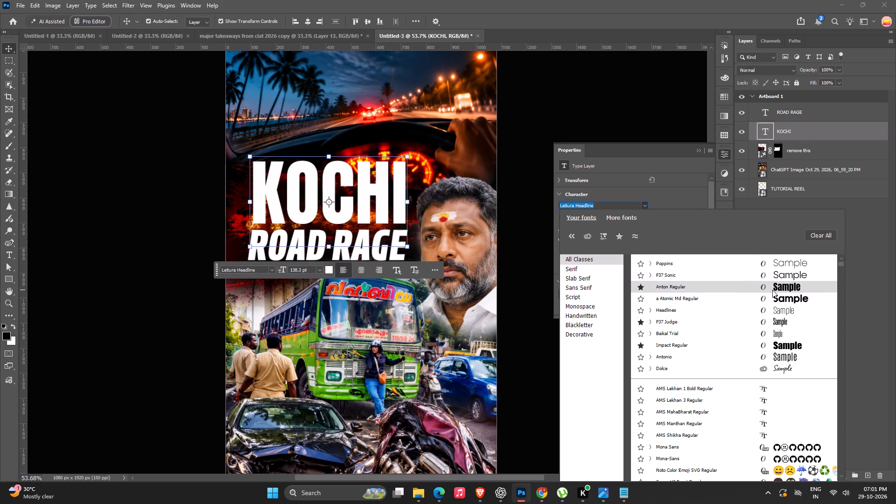
left_click(785, 299)
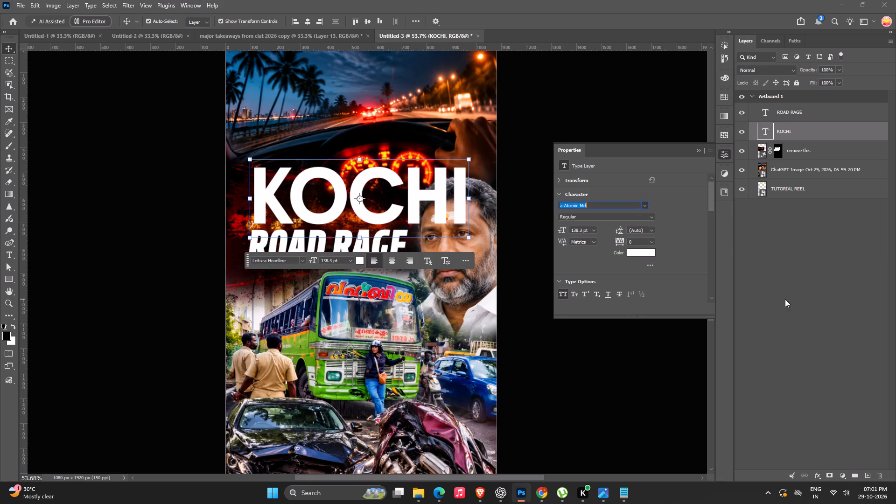
Scale the KOCHI text down to about 88 pt and place it just above ROAD RAGE, clear of the man's head.
left_click_drag(469, 159, 427, 168, "alt")
left_click_drag(401, 199, 378, 206)
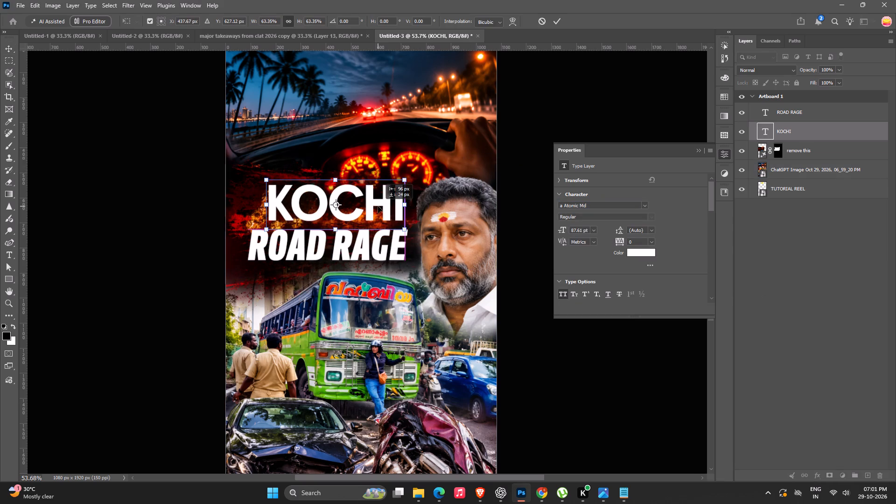
left_click_drag(378, 206, 365, 210)
key("Return")
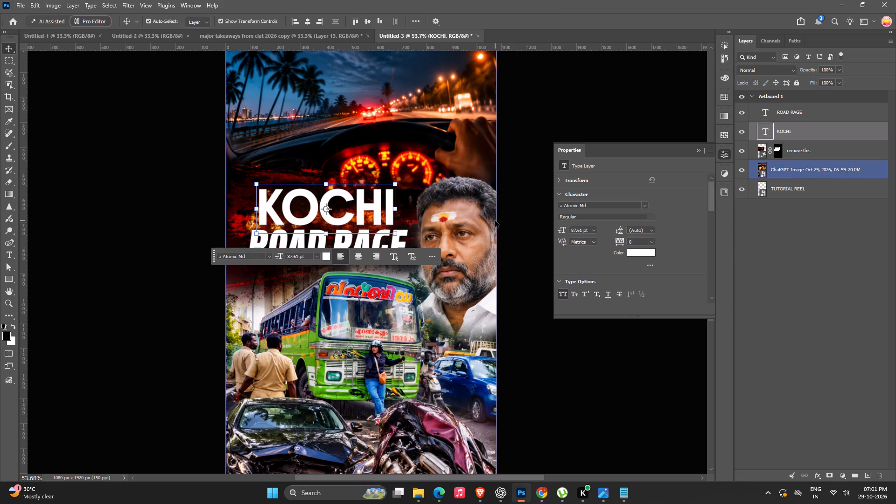
left_click(597, 125)
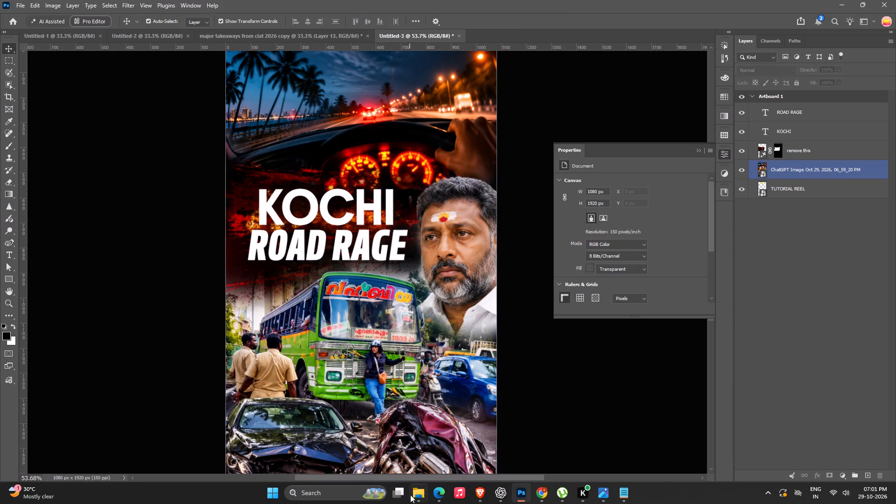
Change the KOCHI text layer's font to Impact Regular.
left_click(369, 199)
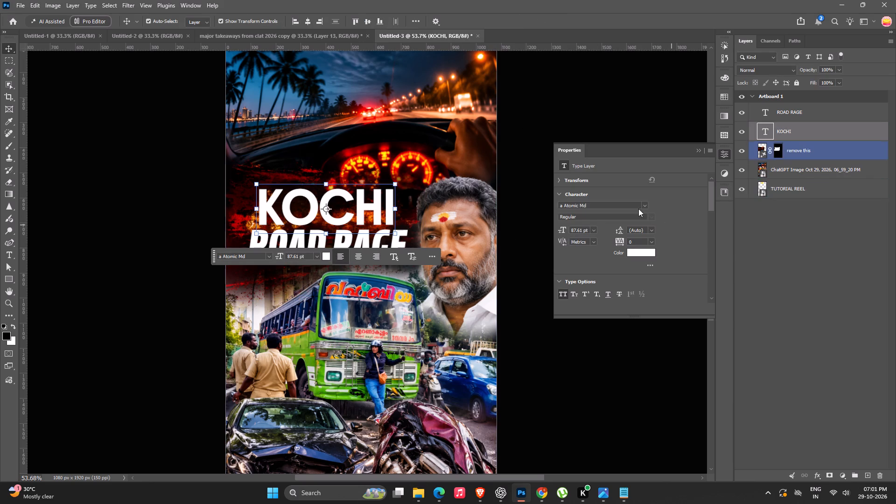
left_click(649, 203)
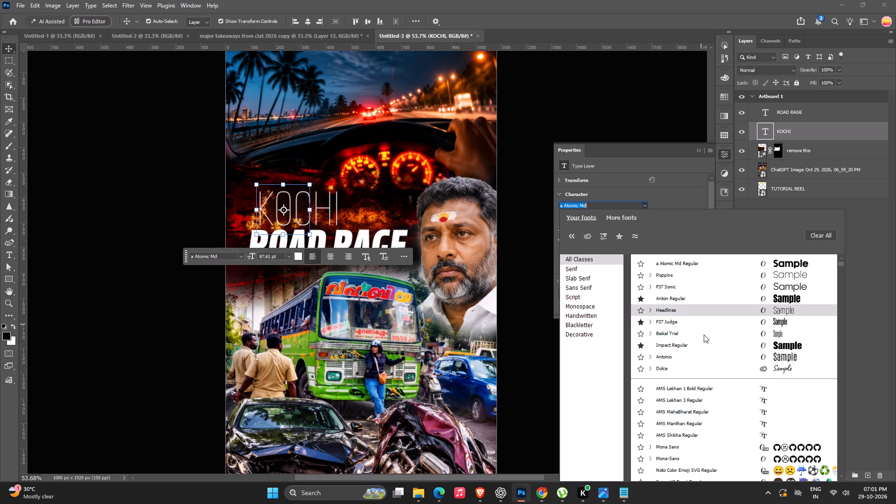
left_click(709, 347)
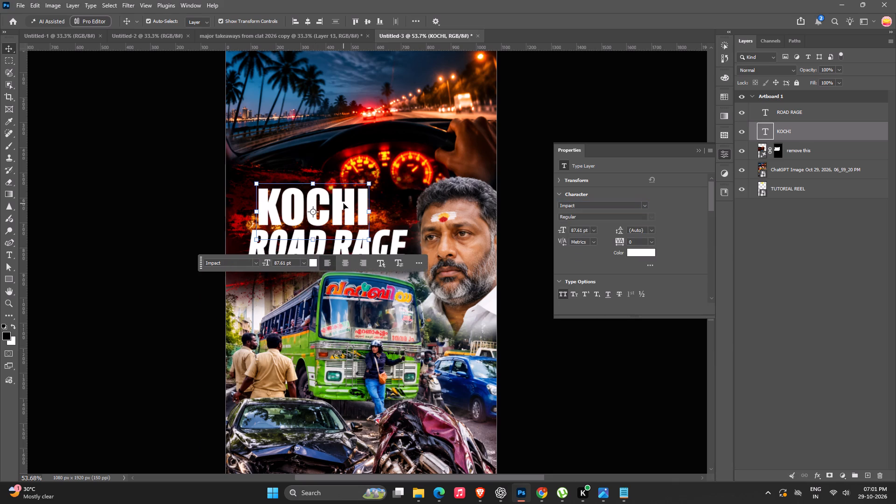
Centre the KOCHI text over ROAD RAGE, leaving a small gap between the two lines.
left_click_drag(343, 203, 353, 202)
key("Return")
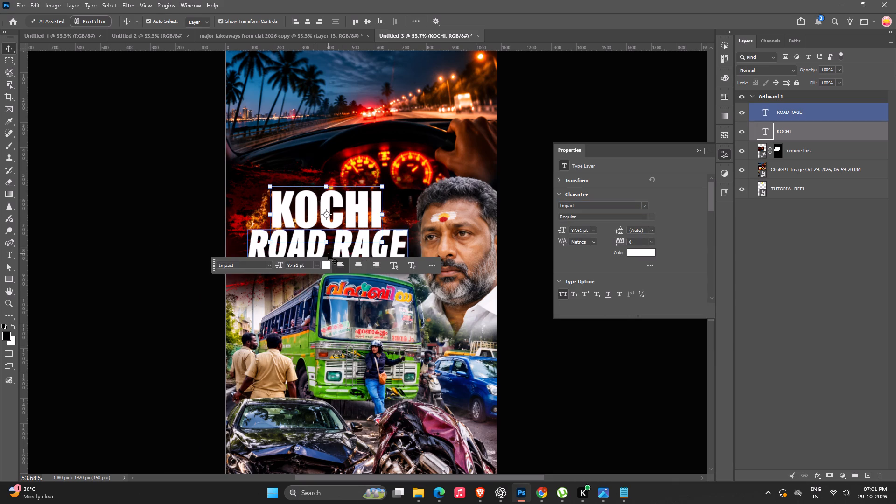
left_click(568, 119)
left_click(347, 216)
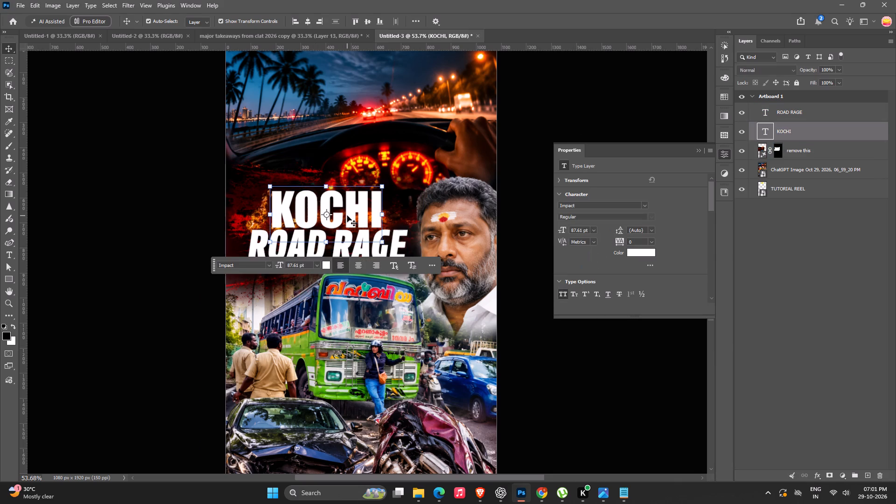
key("shift+Up")
left_click(579, 82)
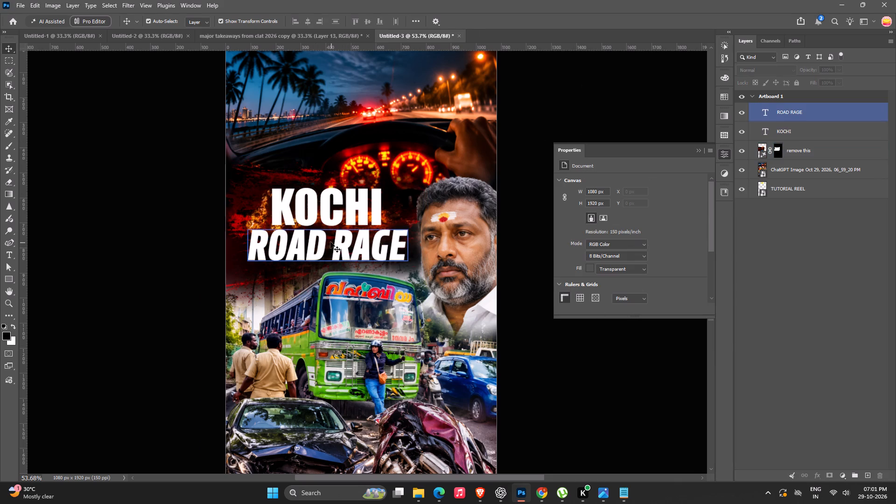
Add a drop shadow to the KOCHI text layer, using the default settings with the distance raised to about 42 px.
left_click(350, 197)
left_click(836, 134)
left_click(836, 140)
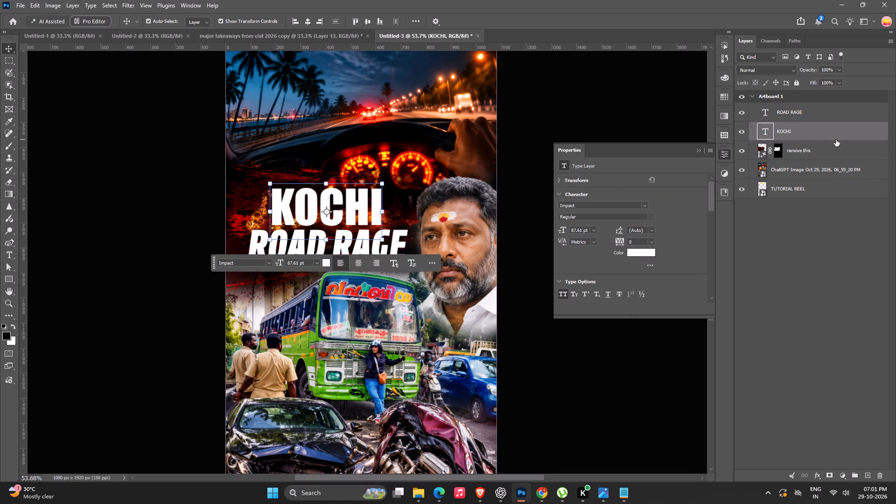
left_click(654, 115)
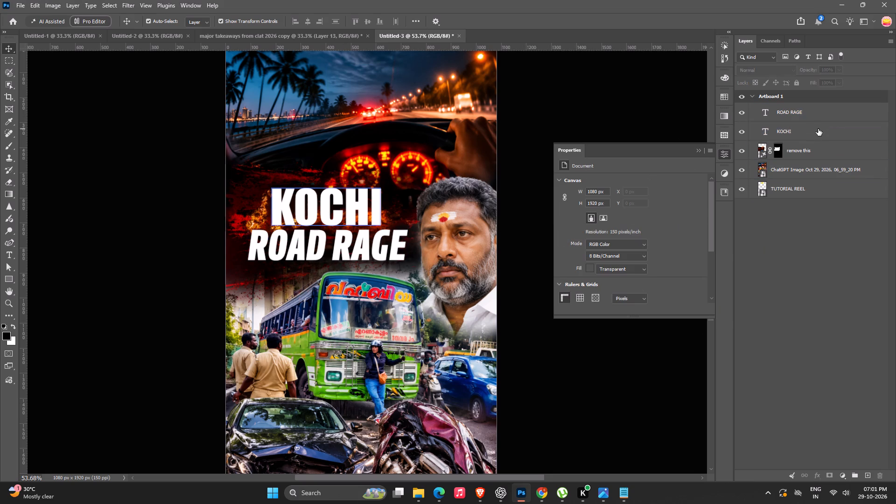
double_click(818, 129)
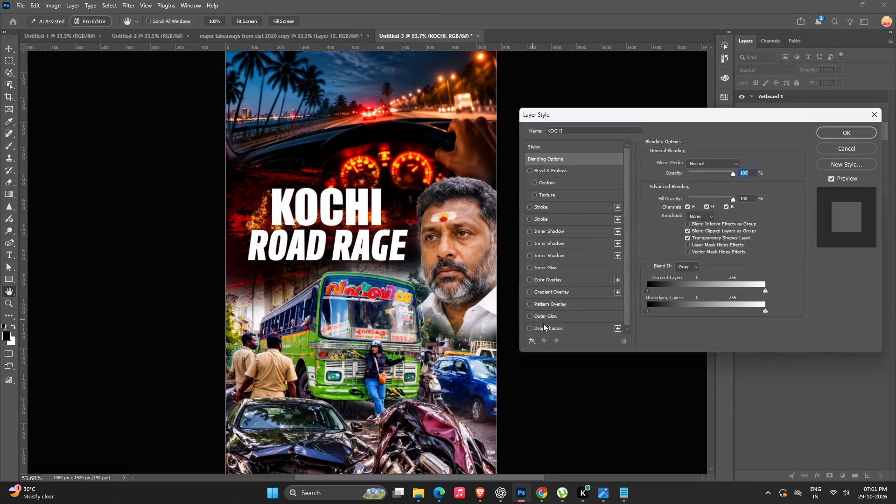
left_click(548, 328)
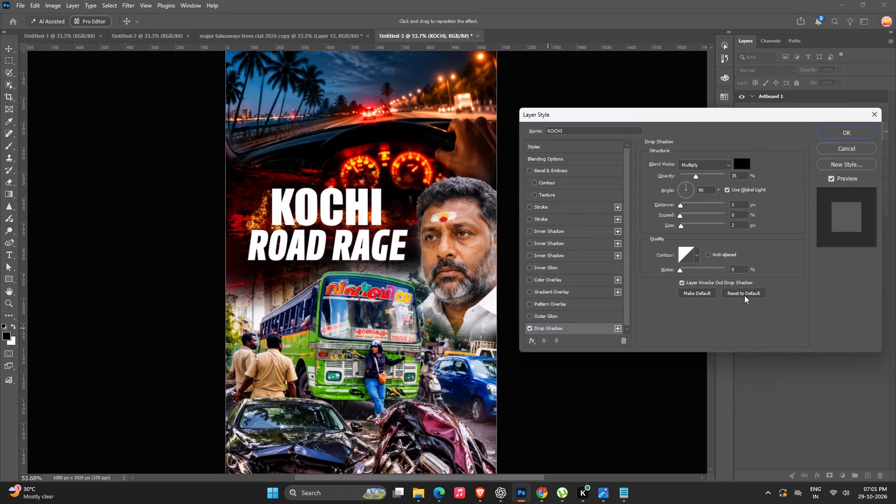
left_click(744, 295, "alt")
left_click(682, 205)
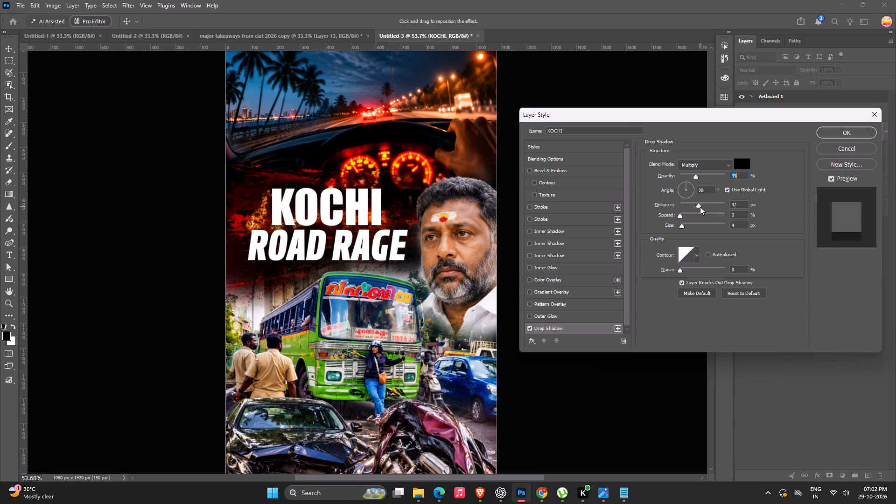
key("Return")
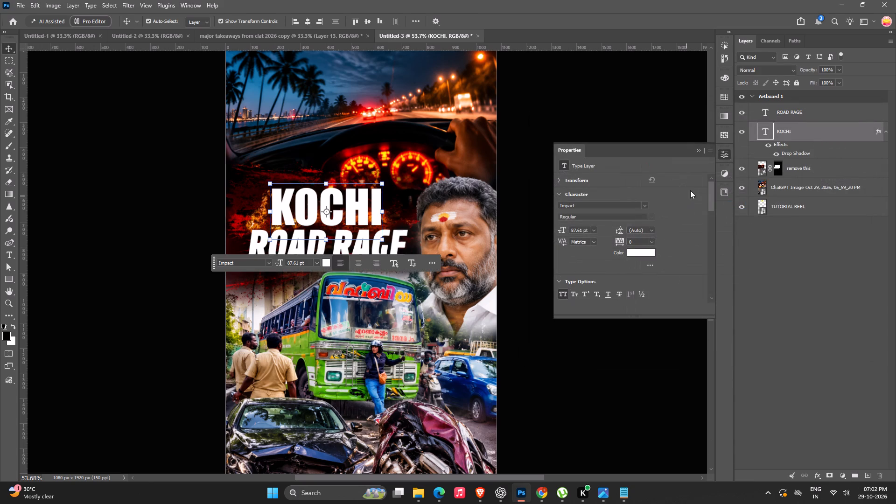
left_click(600, 105)
Switch to Pinterest in Chrome and search for a silver text background.
left_click(544, 493)
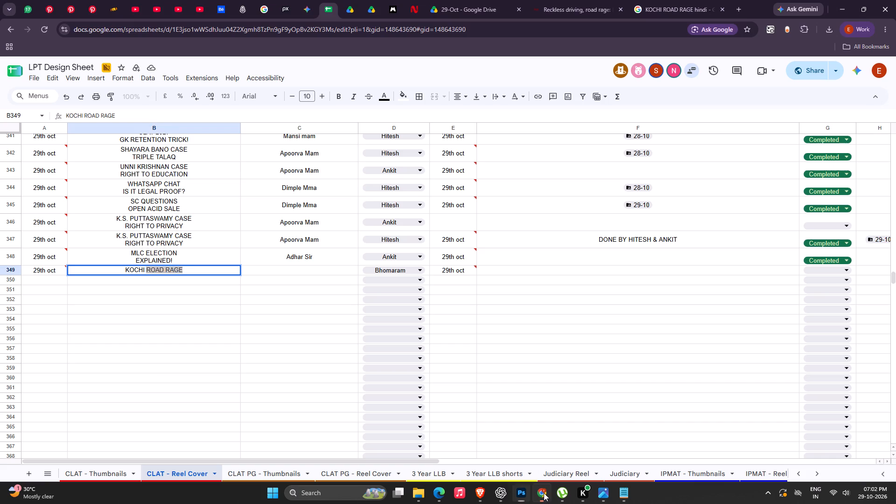
left_click(58, 2)
left_click(93, 9)
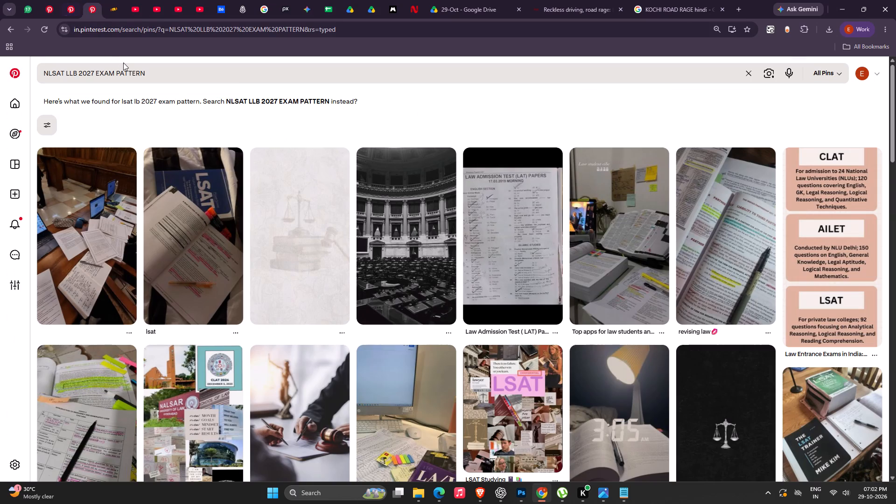
left_click_drag(172, 77, 0, 89)
key("BackSpace")
key("BackSpace")
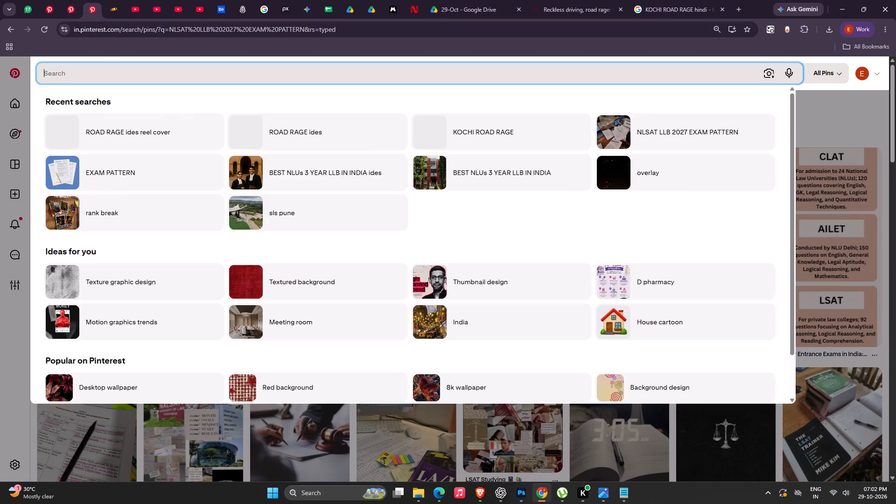
type("si")
type("lver text")
key("space")
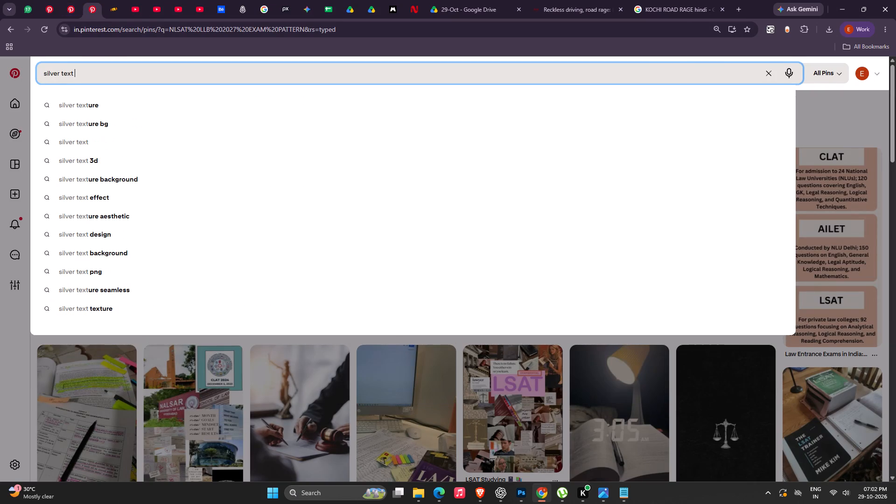
left_click(79, 104)
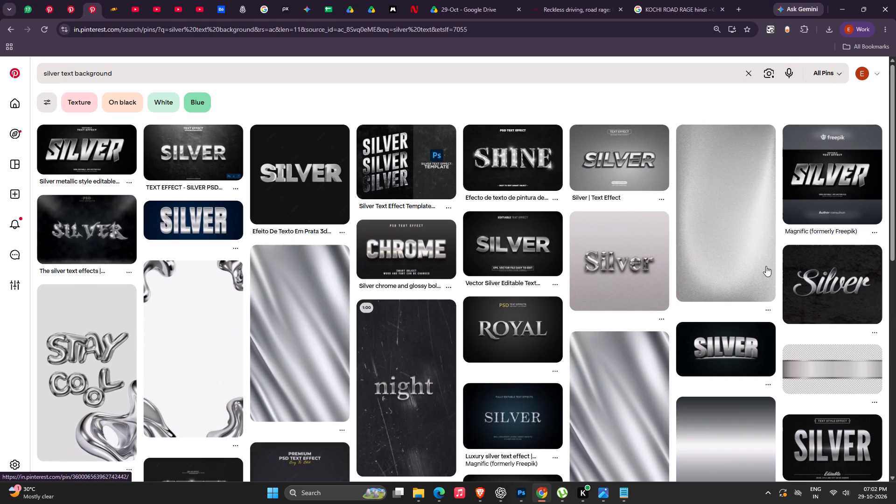
Open the plain grainy silver gradient pin and copy its image.
left_click(727, 252)
right_click_drag(254, 311, 232, 296)
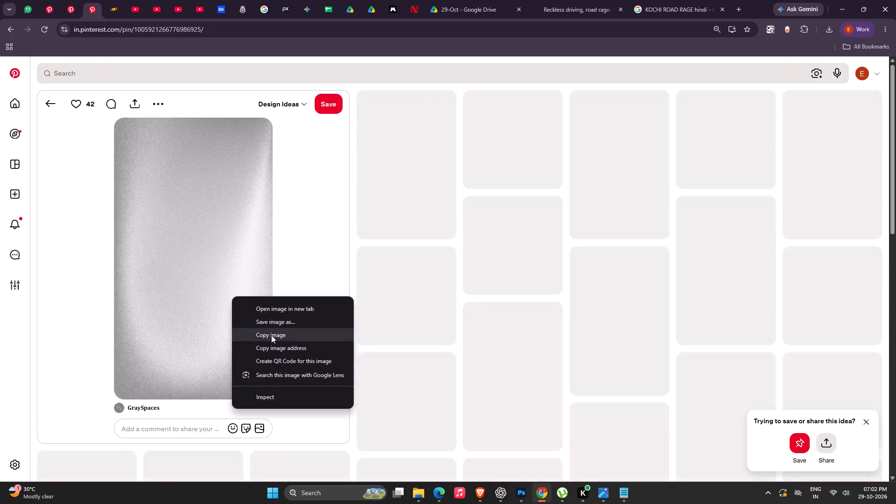
left_click(271, 335)
Back in Photoshop, paste the silver texture directly above the KOCHI layer and clip it to the text.
key("alt+Tab")
left_click(352, 216)
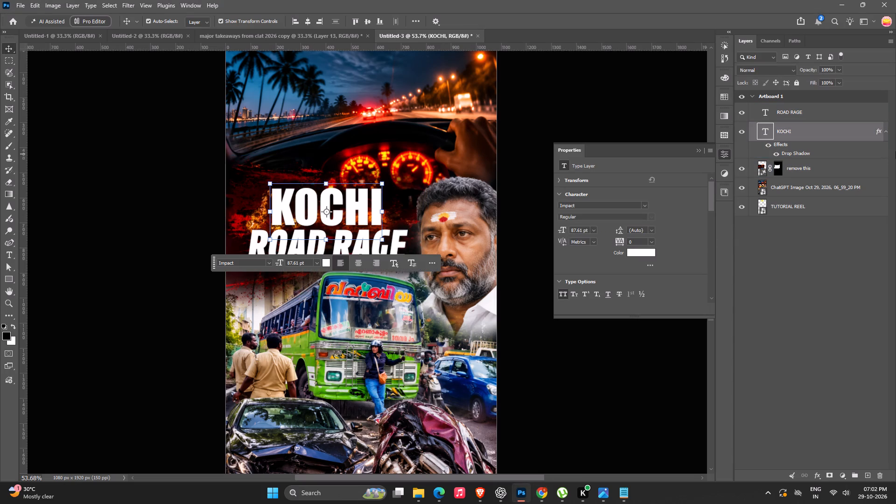
key("ctrl+v")
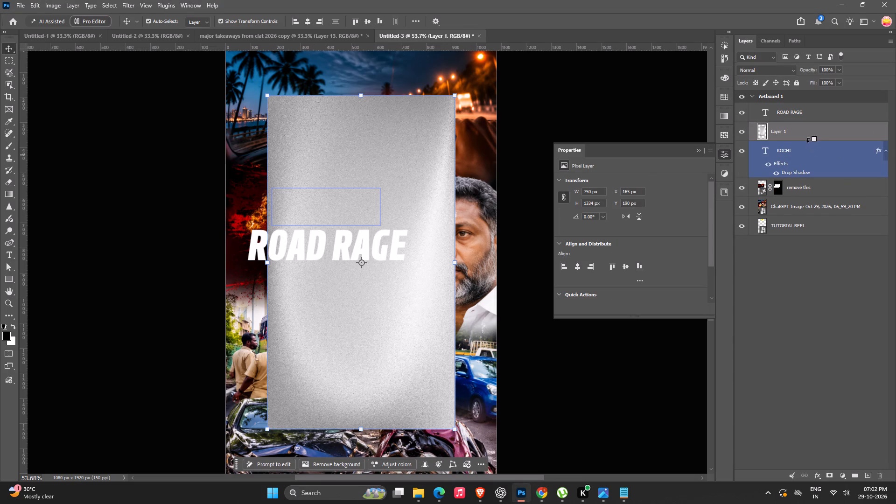
left_click(808, 142, "alt")
Rotate the clipped silver texture -90° and position it so it covers the whole KOCHI word.
left_click_drag(464, 89, 454, 91)
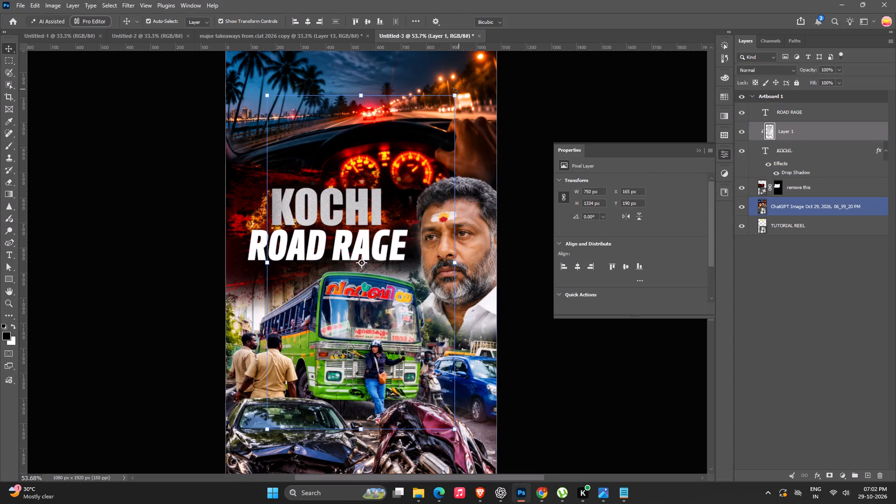
left_click_drag(454, 91, 184, 158)
left_click_drag(353, 191, 321, 133)
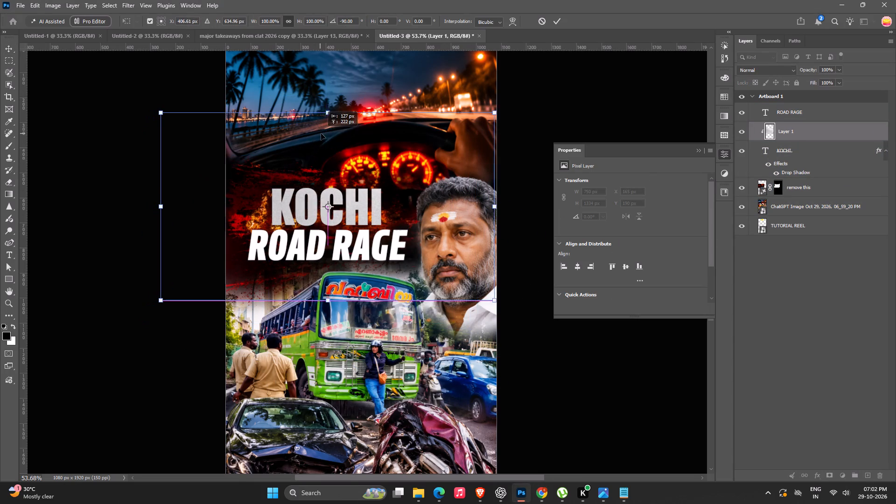
left_click_drag(321, 133, 307, 165)
key("Return")
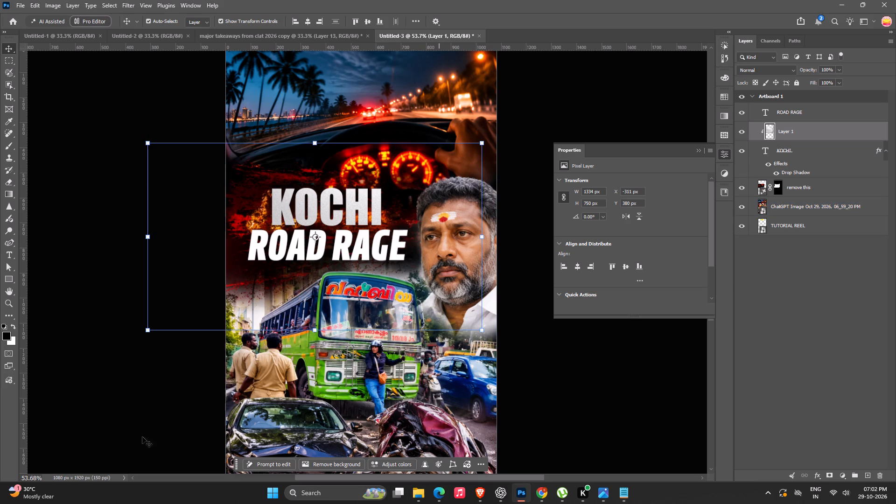
left_click(585, 370)
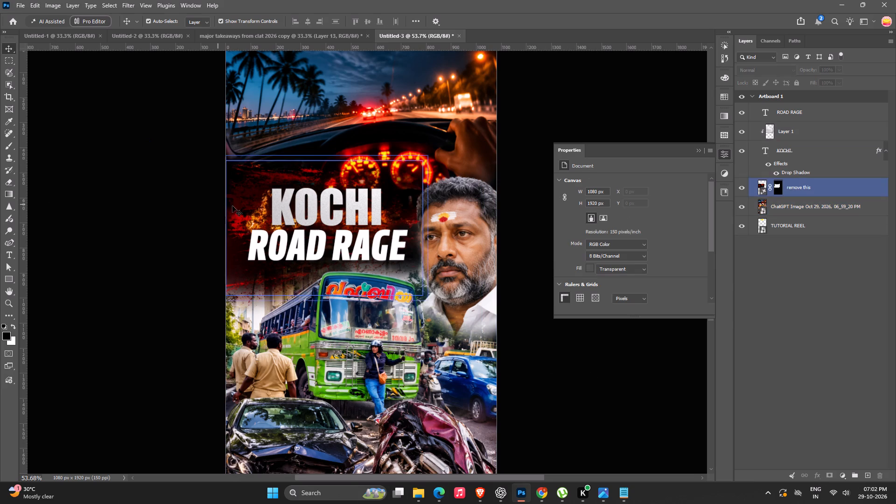
Change the ROAD RAGE text colour to yellow, ffcc00.
left_click(370, 254)
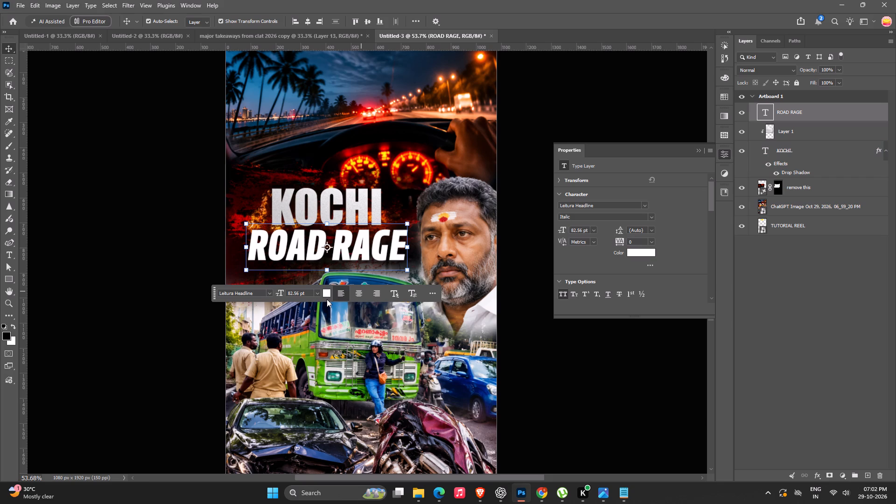
left_click(630, 252)
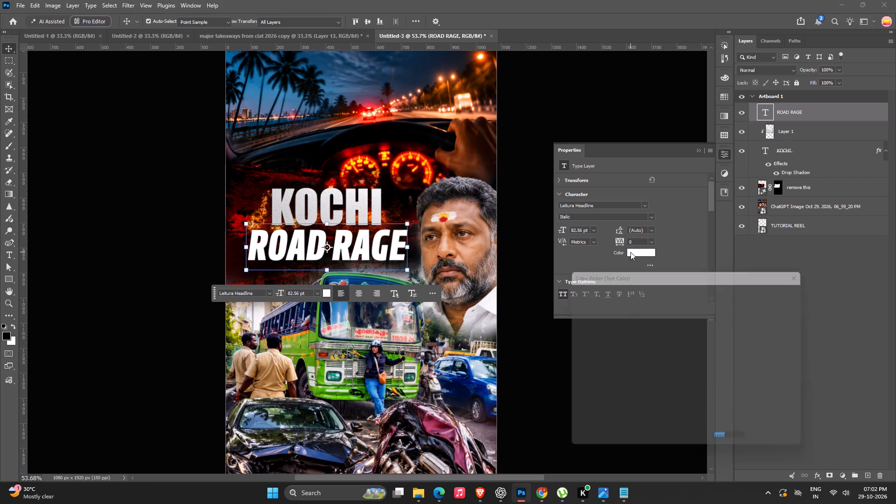
scroll(437, 194, "down", 6, "ctrl")
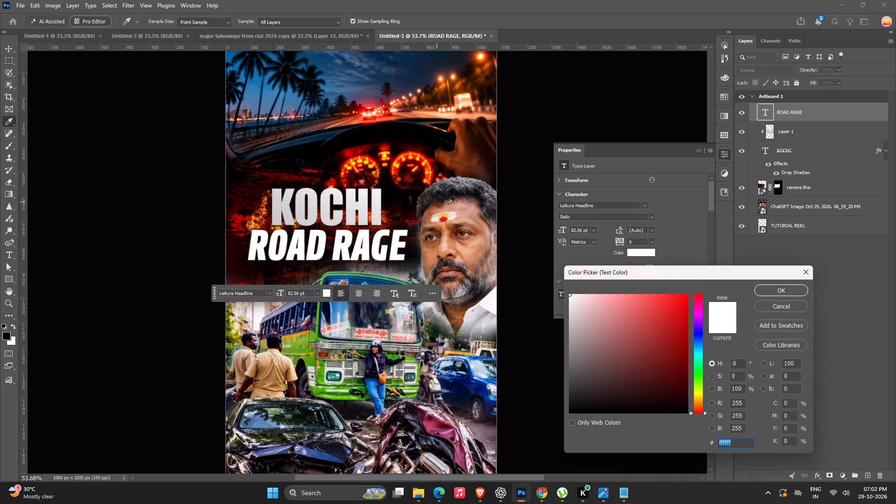
scroll(462, 210, "down", 5, "alt")
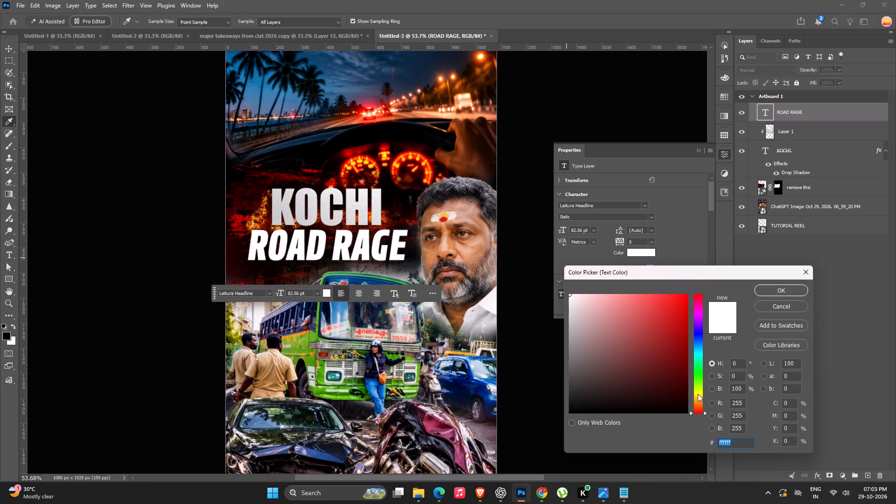
left_click(698, 397)
left_click(674, 325)
left_click_drag(675, 324, 749, 228)
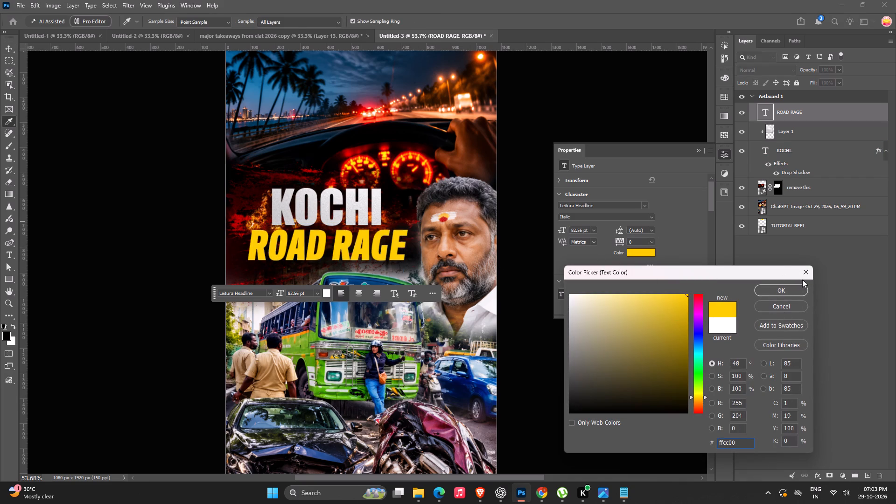
left_click_drag(791, 287, 784, 287)
left_click(178, 189, "ctrl")
scroll(178, 189, "down", 9, "ctrl")
left_click(487, 177)
key("space")
key("space")
key("space")
key("space")
key("space")
key("space")
key("space")
key("space")
left_click_drag(471, 184, 411, 154)
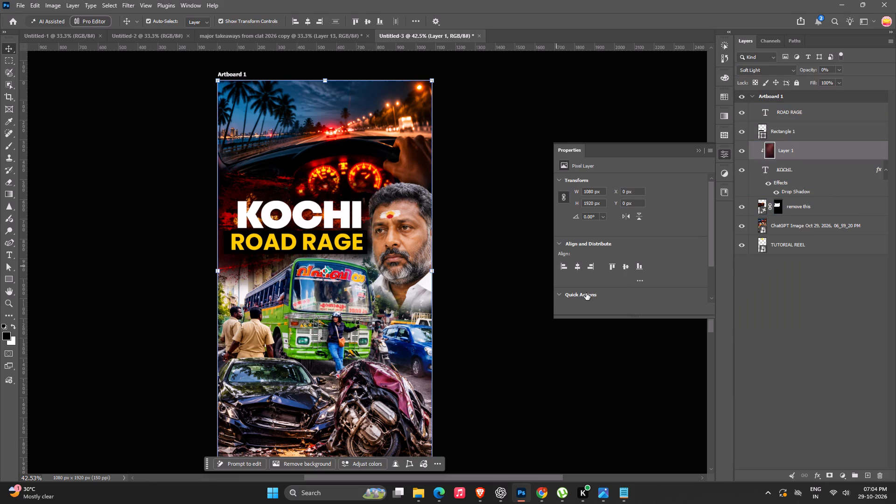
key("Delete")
Place TUTORIAL REEL.png from the All Size Logos folder into the artboard, directly above the KOCHI layer.
left_click(331, 219)
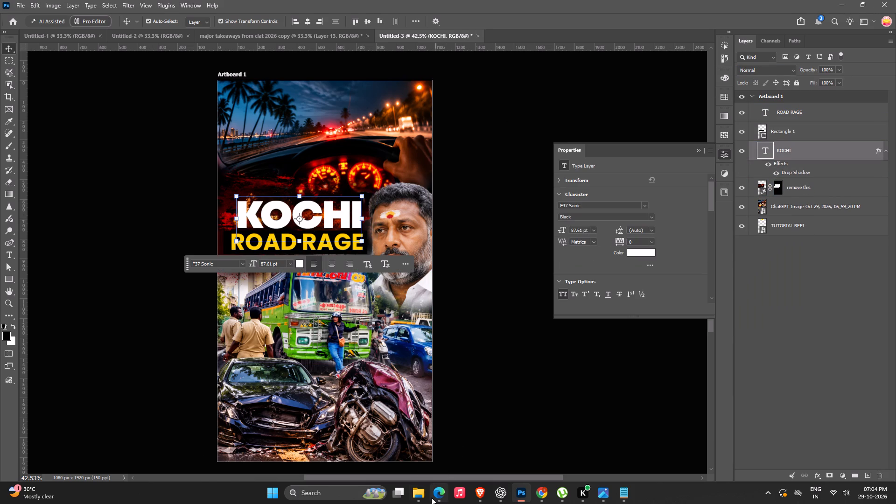
left_click(416, 491)
left_click(39, 184)
left_click_drag(39, 184, 49, 185)
scroll(267, 281, "down", 7)
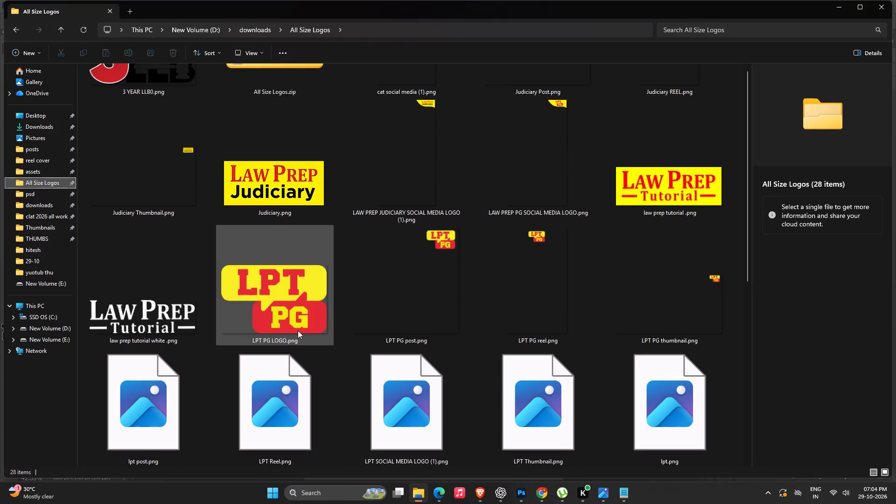
scroll(298, 330, "down", 8)
left_click_drag(271, 357, 470, 446)
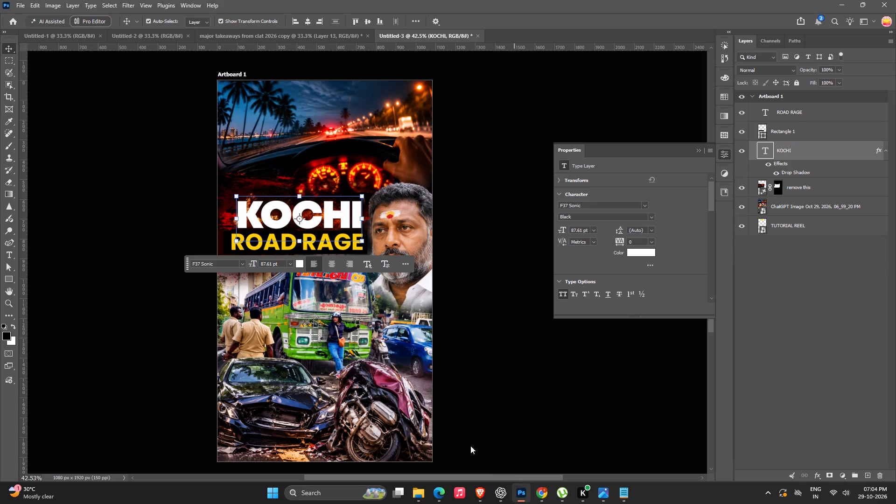
left_click_drag(470, 446, 340, 341)
key("Return")
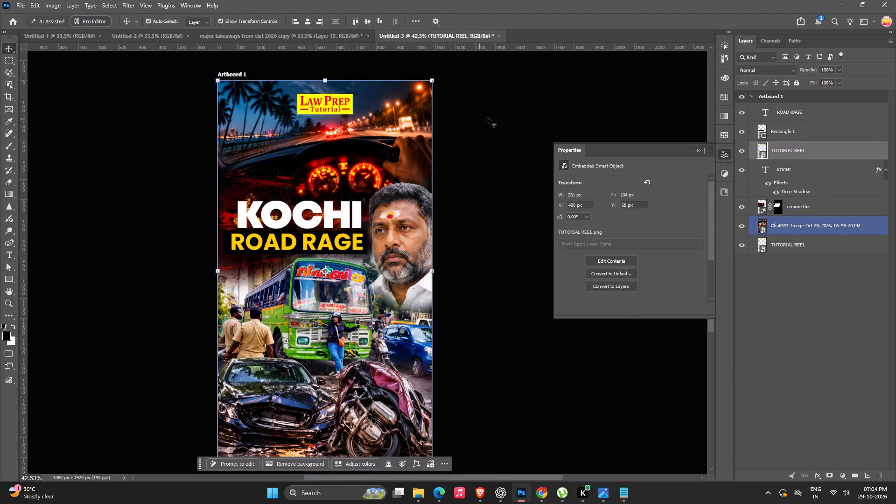
left_click(489, 116)
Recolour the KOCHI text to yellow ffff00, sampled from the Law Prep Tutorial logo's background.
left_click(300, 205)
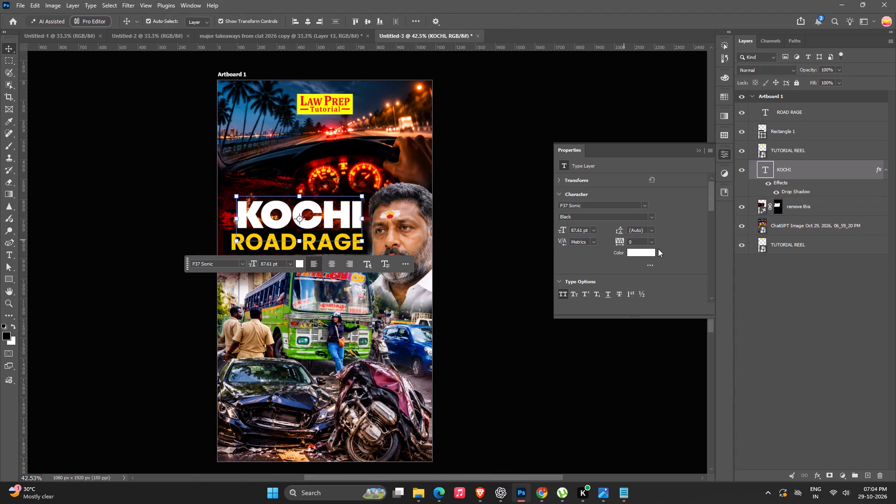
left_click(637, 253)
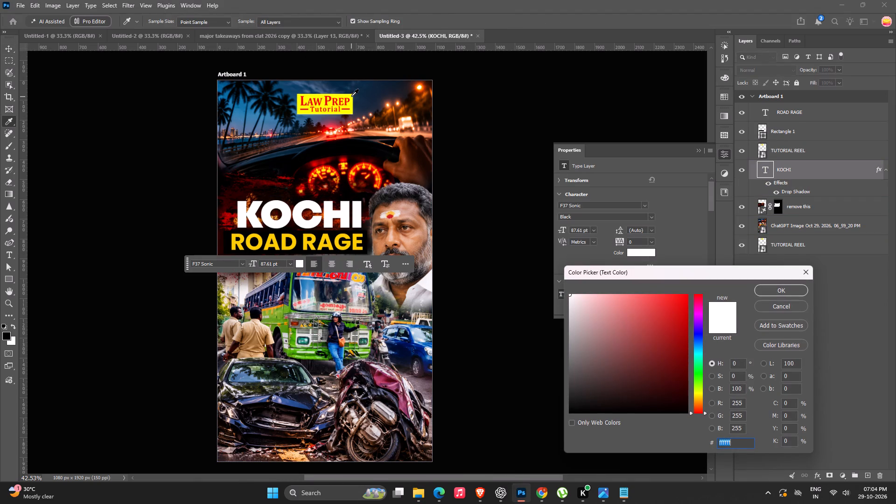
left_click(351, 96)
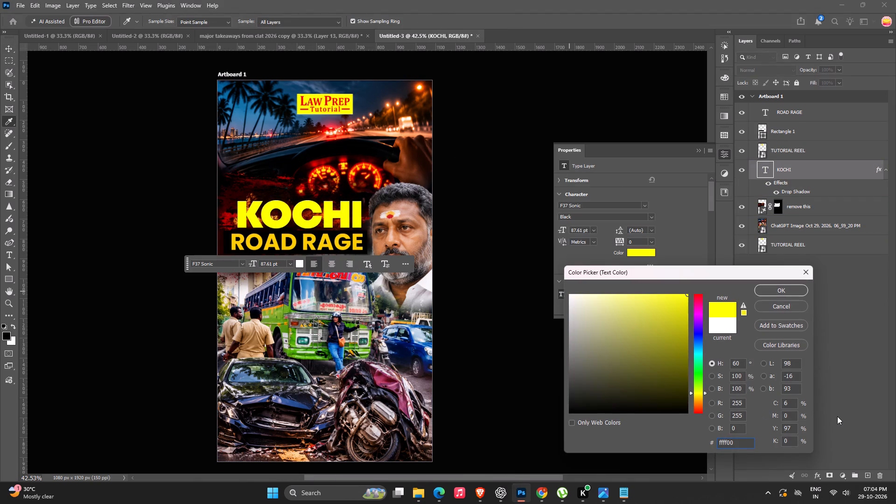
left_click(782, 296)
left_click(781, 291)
In Chrome, browse Pinterest's related grey textures and the silver text background results for a texture suited to the title.
key("alt+Tab")
key("alt+Tab")
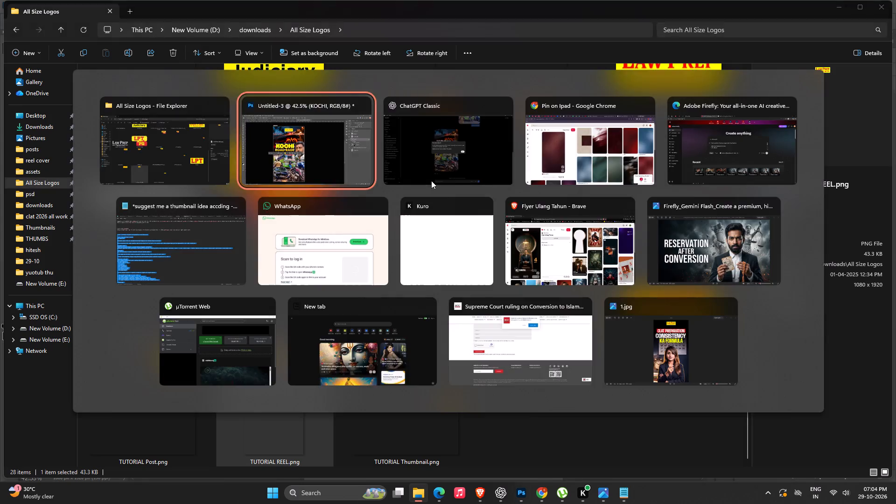
key("alt+Tab")
left_click(539, 256)
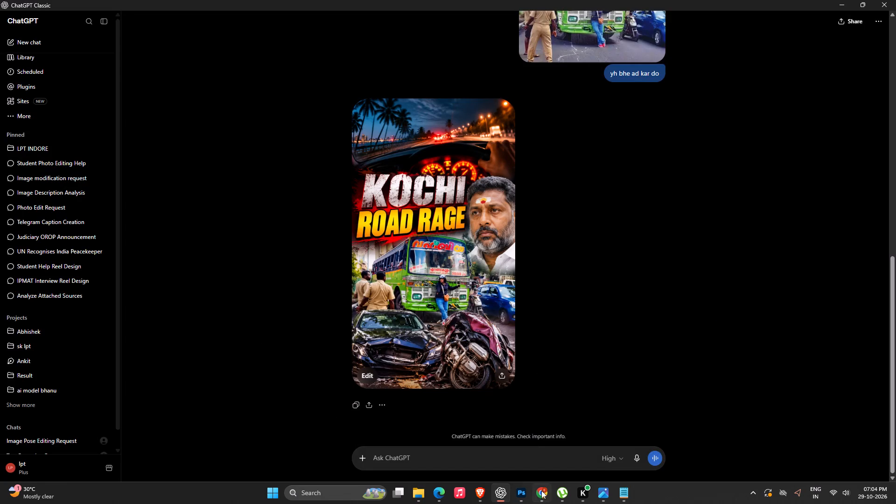
left_click(541, 492)
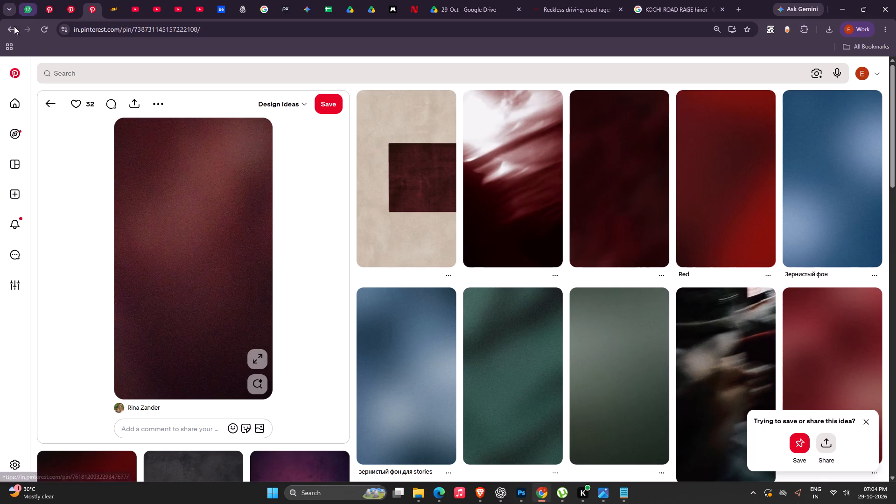
left_click(1, 28)
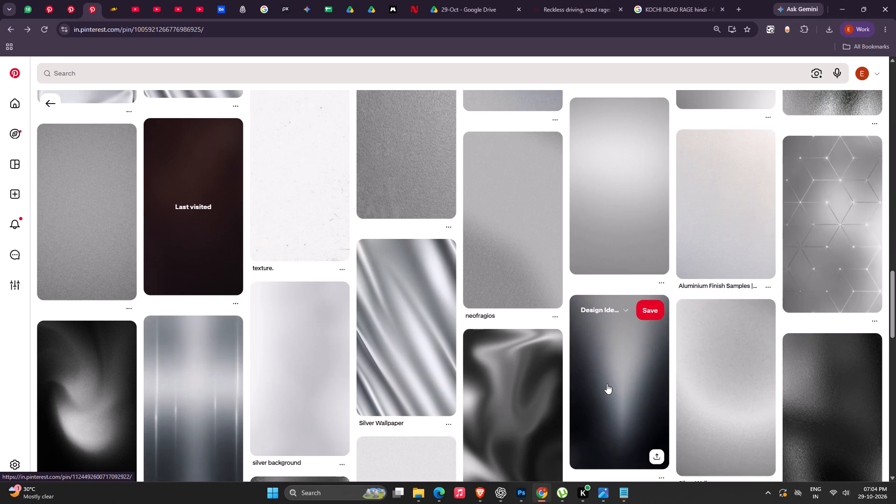
scroll(574, 378, "down", 4)
scroll(700, 340, "down", 4)
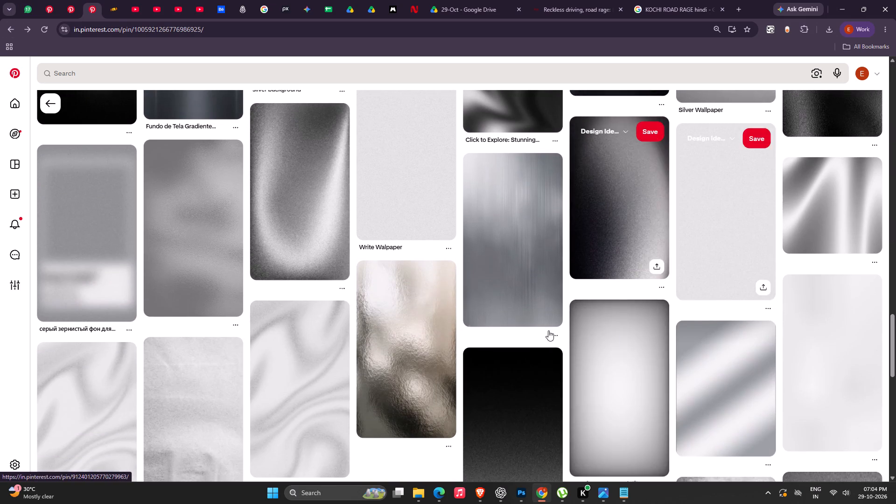
scroll(364, 237, "down", 6)
scroll(455, 322, "down", 6)
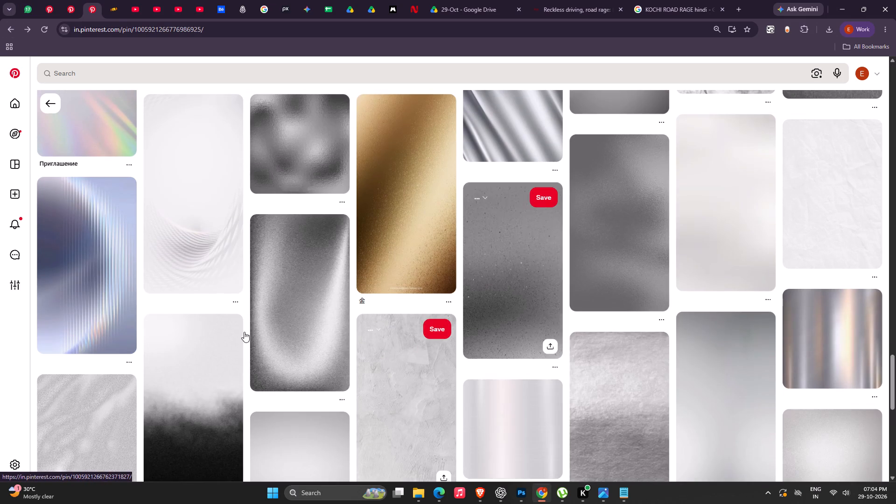
scroll(317, 305, "up", 4)
left_click(15, 35)
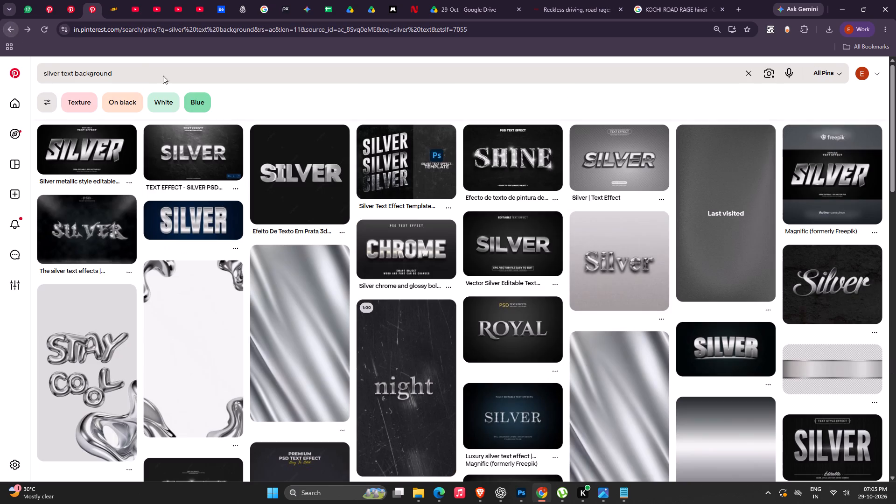
scroll(616, 324, "down", 6)
scroll(599, 338, "up", 4)
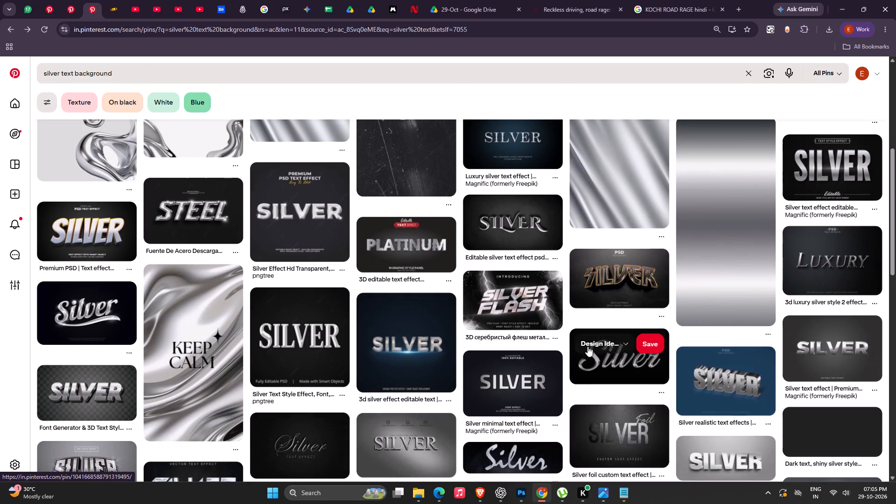
scroll(588, 346, "up", 4)
scroll(276, 253, "up", 8)
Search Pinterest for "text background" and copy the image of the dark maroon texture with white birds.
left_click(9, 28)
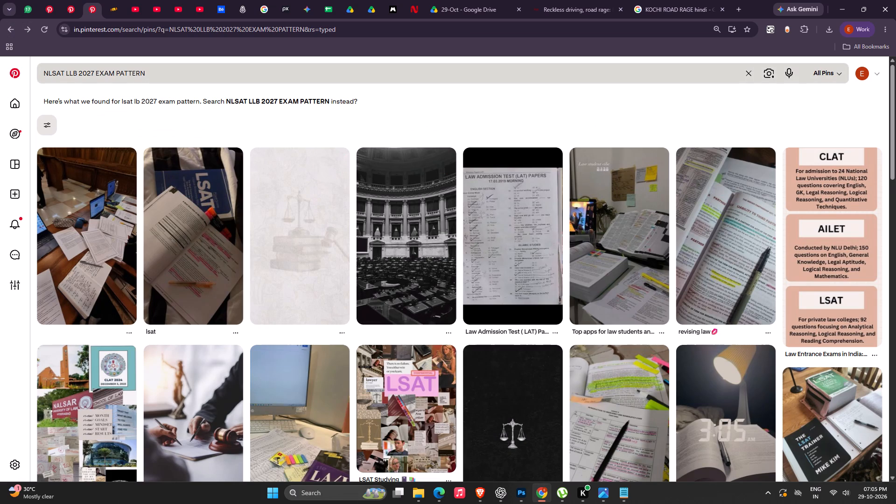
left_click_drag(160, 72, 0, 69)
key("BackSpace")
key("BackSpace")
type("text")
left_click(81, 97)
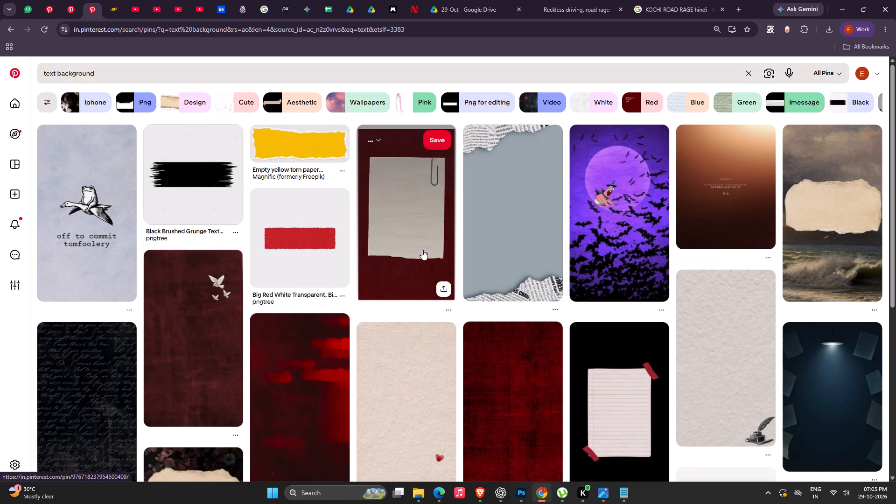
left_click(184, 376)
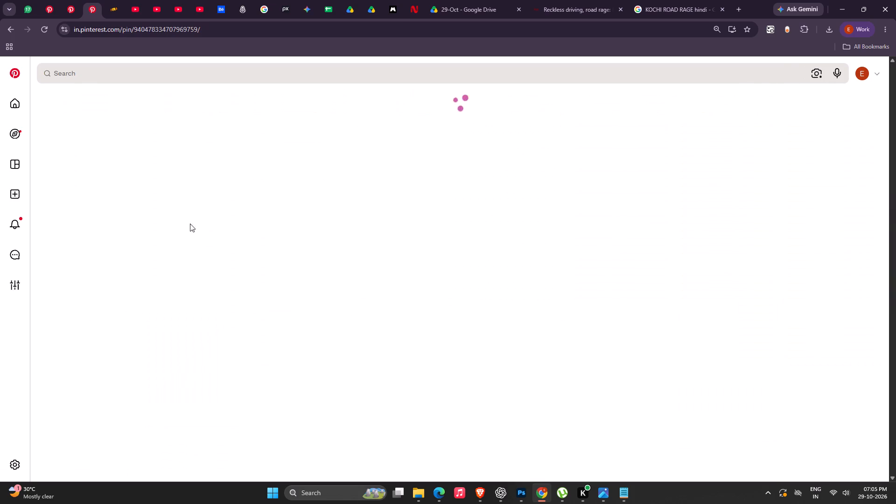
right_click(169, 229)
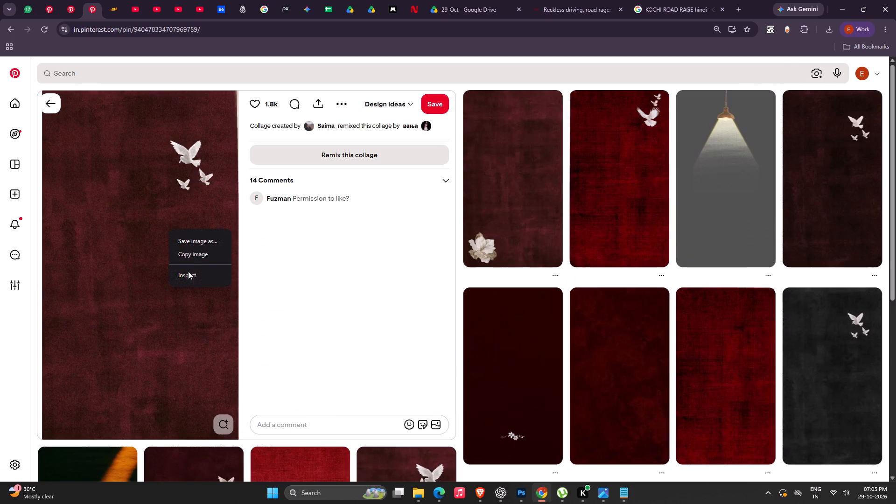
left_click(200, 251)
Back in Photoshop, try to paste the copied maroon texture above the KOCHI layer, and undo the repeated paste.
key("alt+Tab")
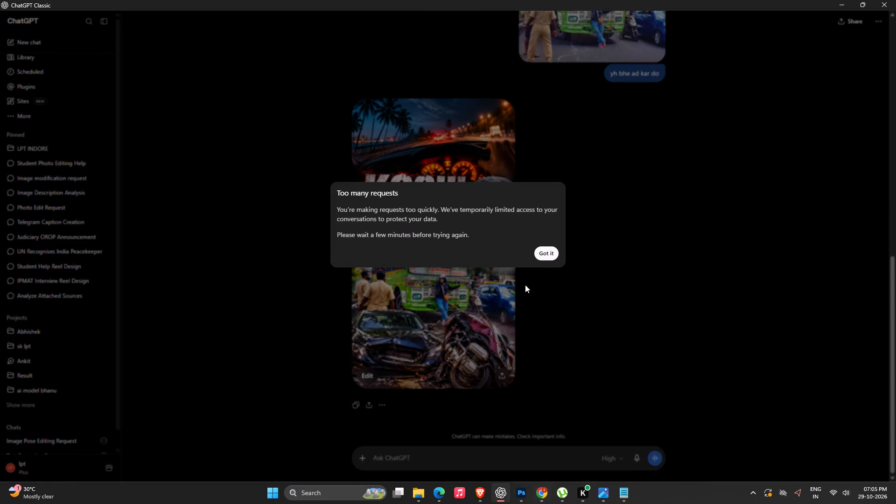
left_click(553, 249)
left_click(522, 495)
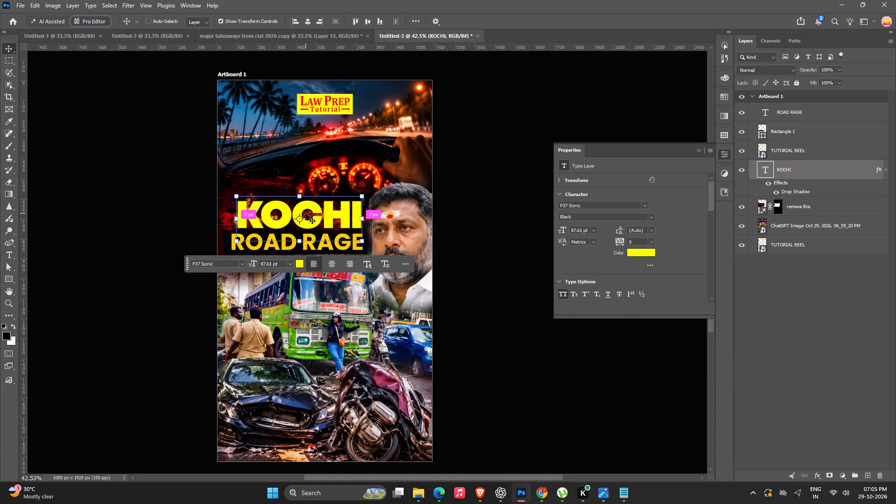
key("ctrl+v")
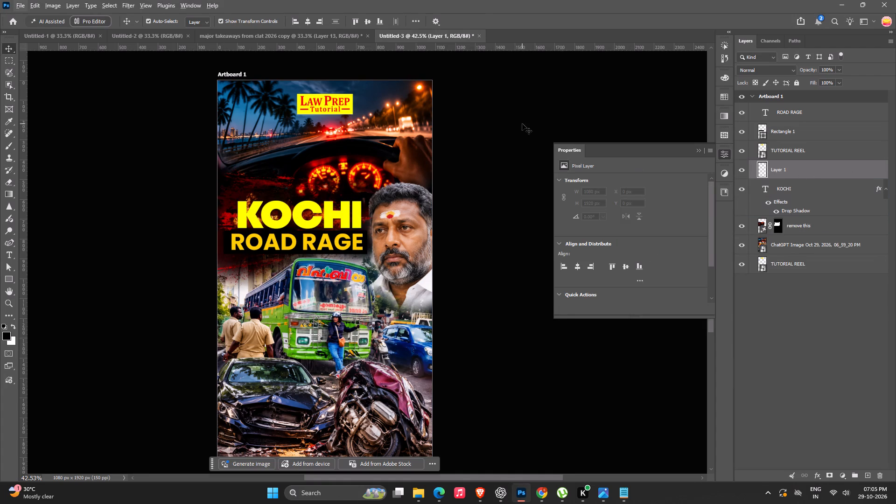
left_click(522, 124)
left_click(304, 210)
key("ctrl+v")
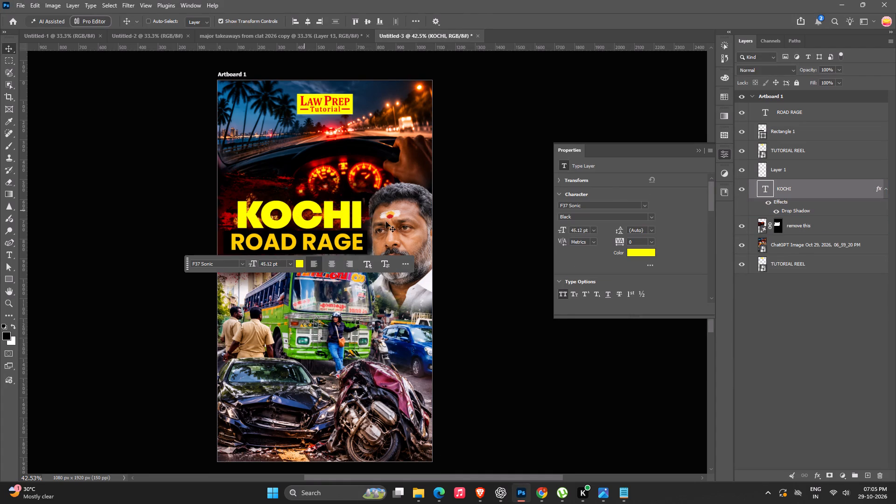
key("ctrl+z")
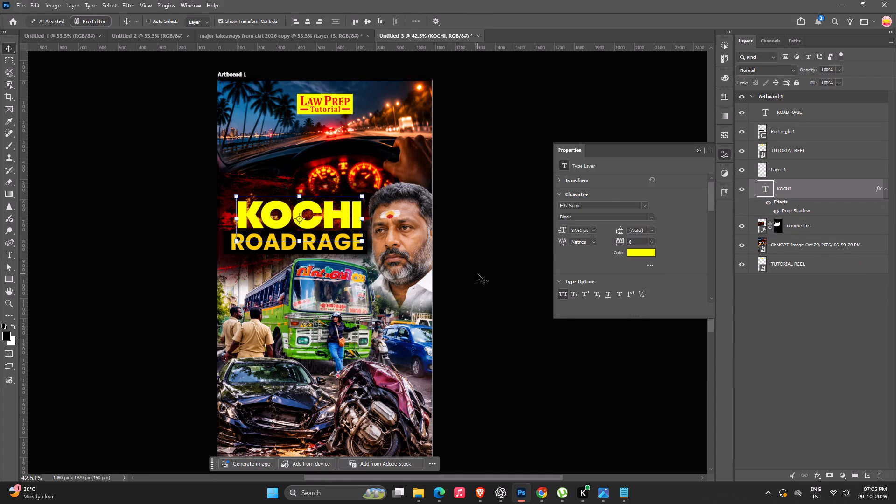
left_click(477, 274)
Change the ROAD RAGE text colour to white.
left_click(325, 242)
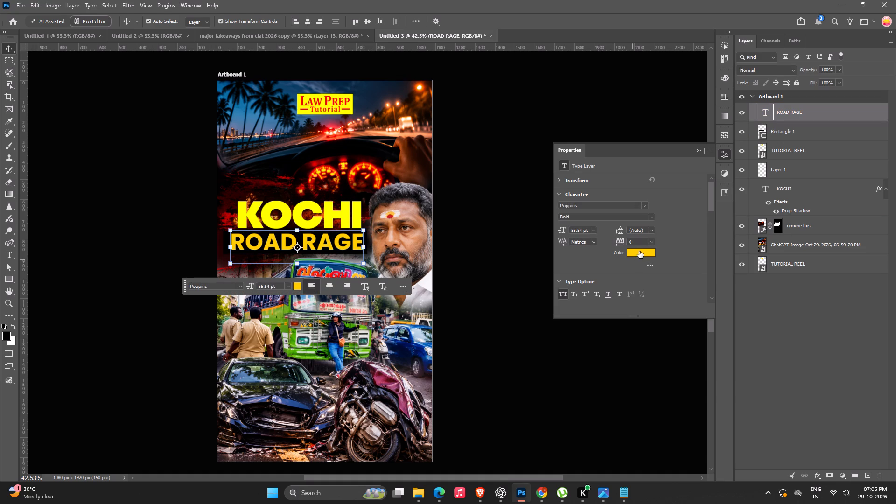
left_click(639, 251)
left_click_drag(609, 317, 540, 271)
left_click_drag(626, 349, 624, 351)
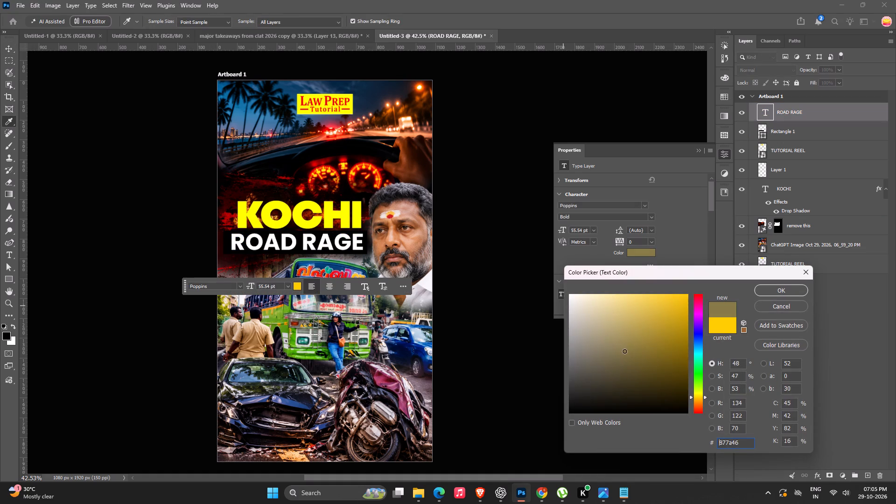
left_click_drag(624, 351, 575, 261)
left_click(780, 289)
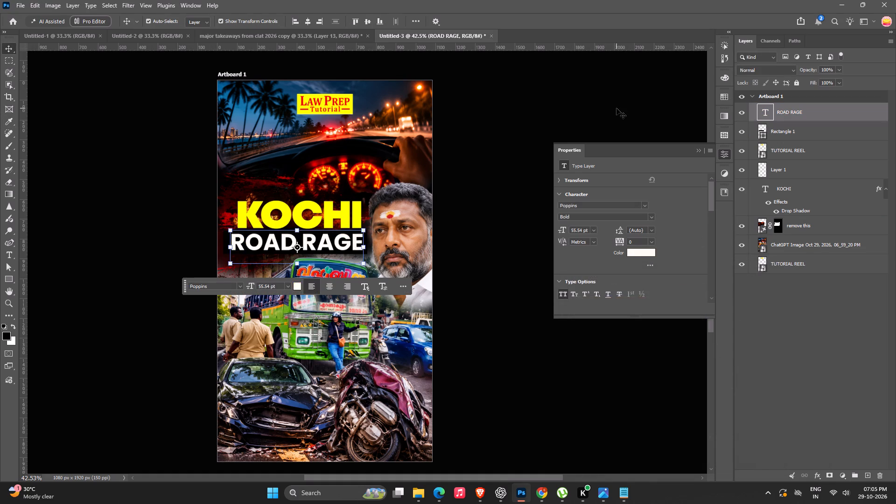
left_click(616, 108)
Set the KOCHI text colour to white ffffff.
left_click(308, 210)
left_click(636, 252)
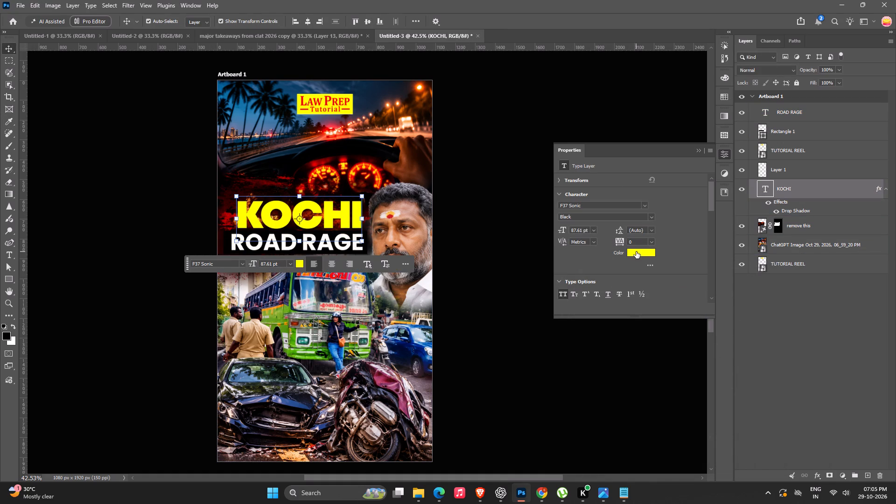
left_click_drag(588, 311, 547, 273)
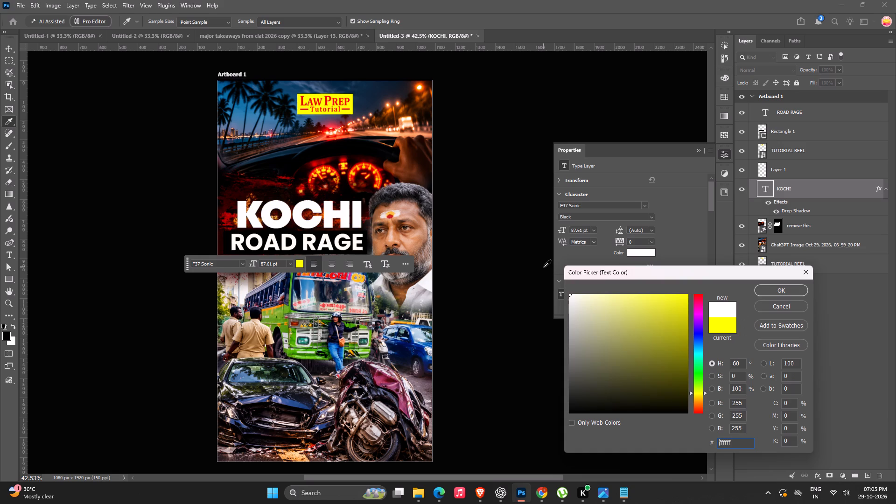
left_click(768, 289)
left_click(539, 127)
Draw a black rectangle about 884 × 346 px covering both title lines and extending past the artboard's left edge.
left_click(7, 273)
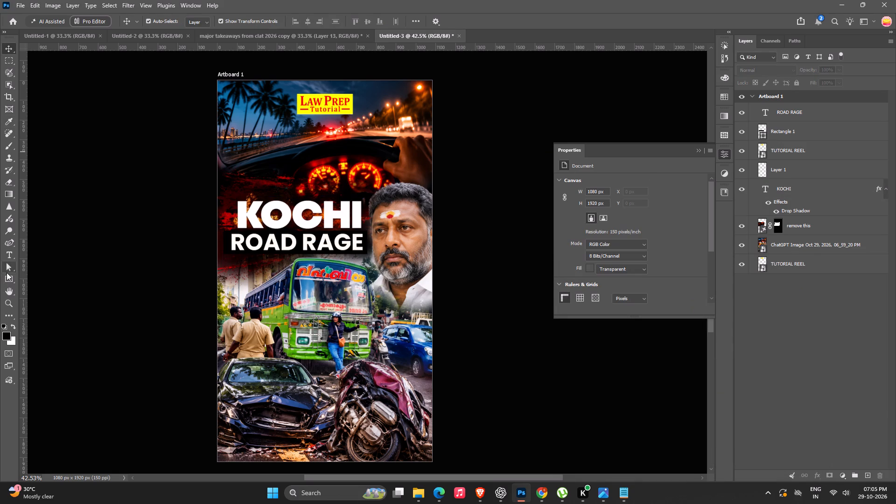
left_click(12, 278)
left_click_drag(196, 189, 291, 251)
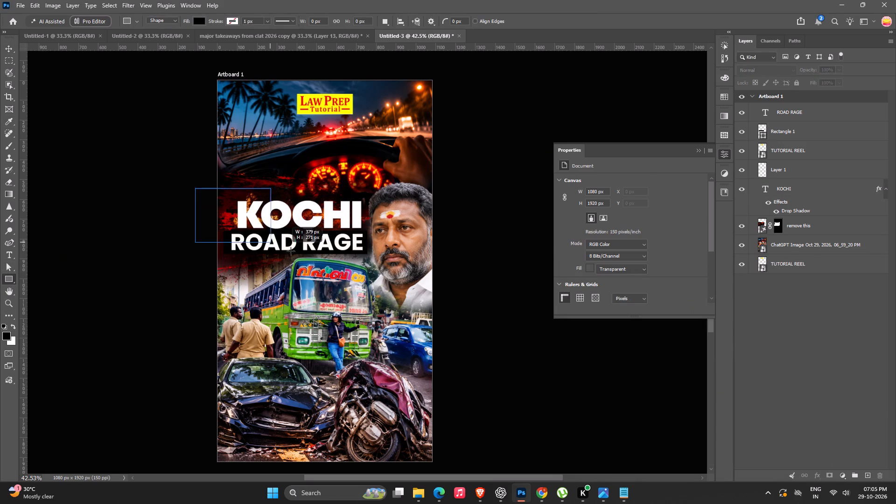
left_click_drag(291, 251, 371, 257)
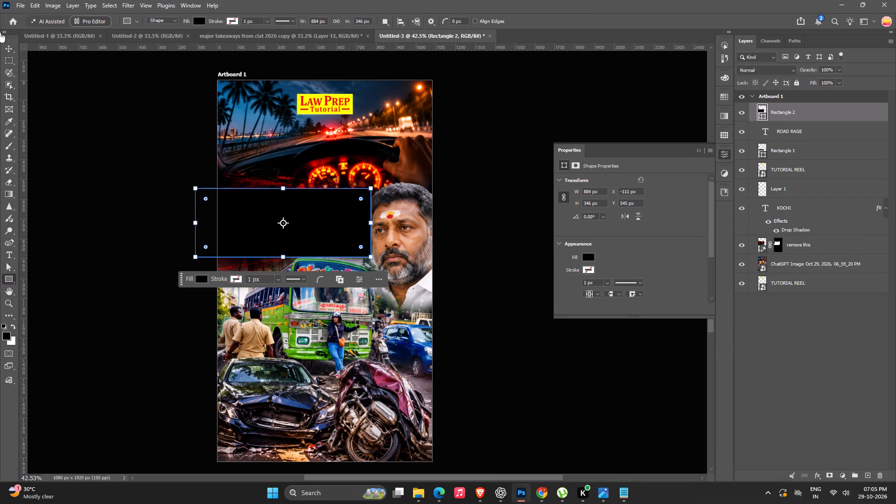
Reorder the large black rectangle's layer so it sits directly below KOCHI and above the remove this layer.
left_click(13, 46)
key("ctrl+bracketleft")
key("ctrl+bracketleft")
key("ctrl+bracketleft")
key("ctrl+bracketleft")
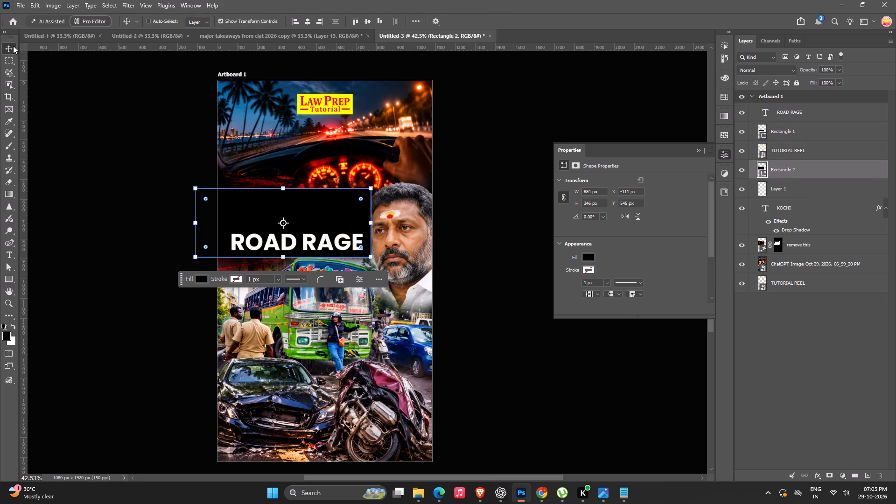
key("ctrl+bracketleft")
key("ctrl+bracketleft")
key("ctrl+bracketright")
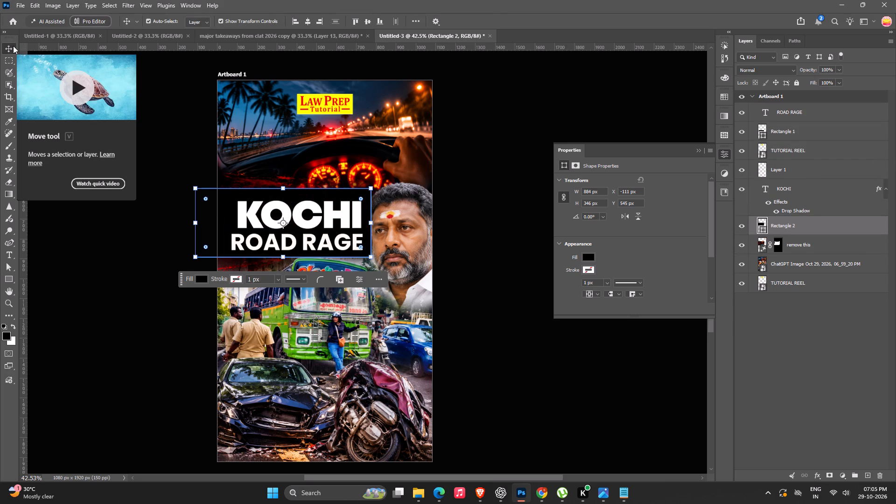
Convert the large black rectangle behind the title to a smart object and apply a 112.9-pixel Gaussian Blur.
left_click(126, 0)
left_click(131, 154)
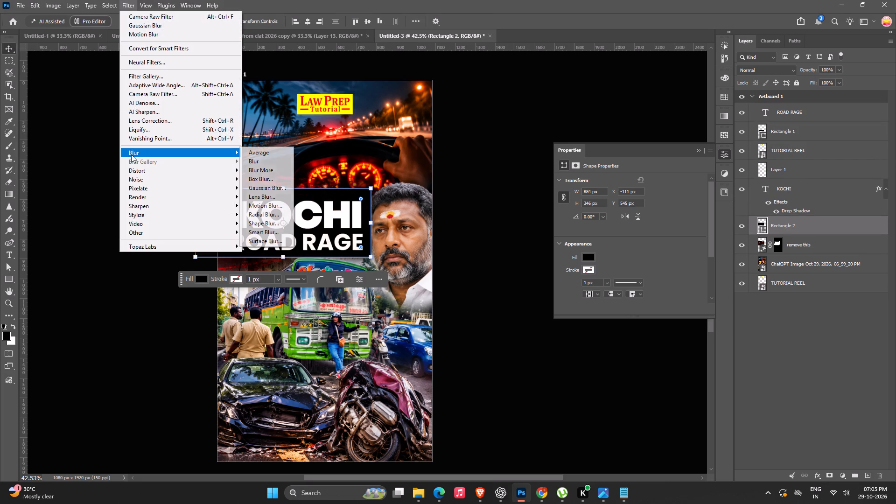
left_click(260, 189)
left_click(428, 178)
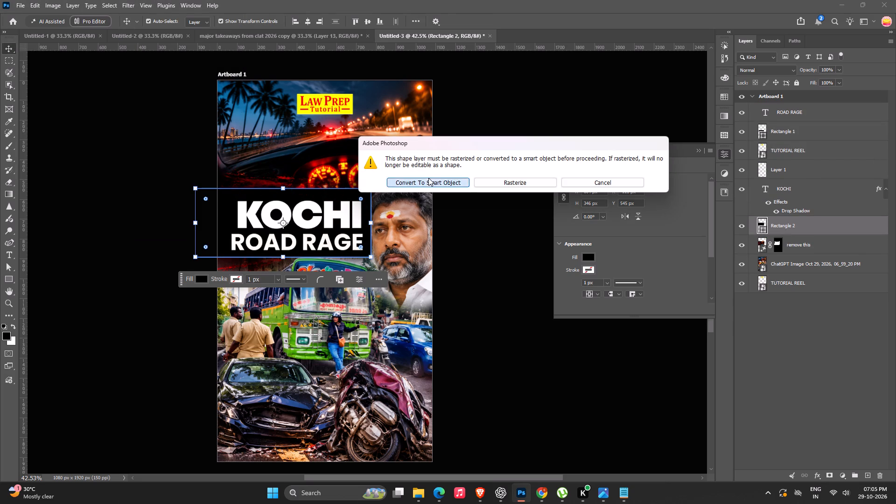
left_click_drag(133, 245, 140, 245)
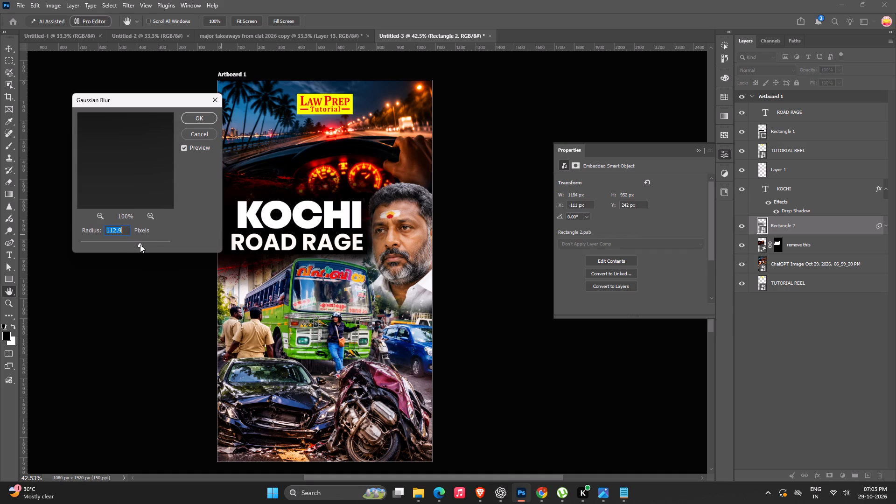
left_click(210, 119)
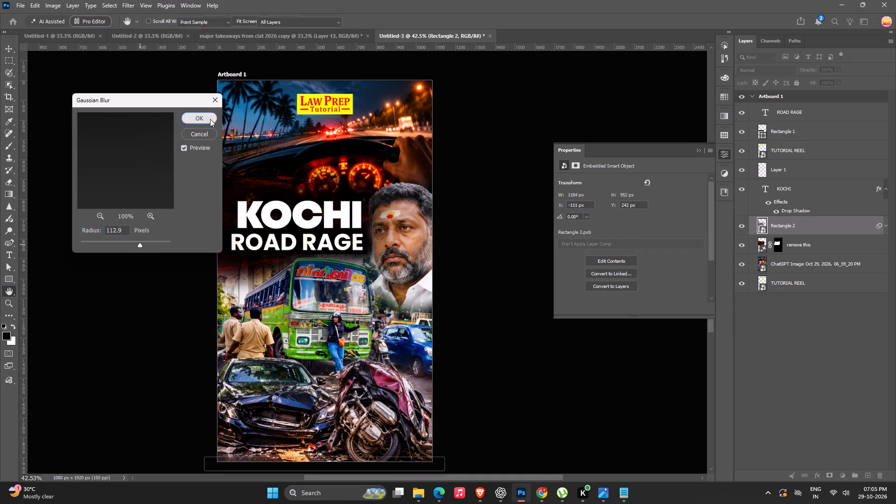
Add a layer mask to the blurred rectangle and brush black with a 175 px brush across the dashboard area above KOCHI and the man's face.
left_click(831, 477)
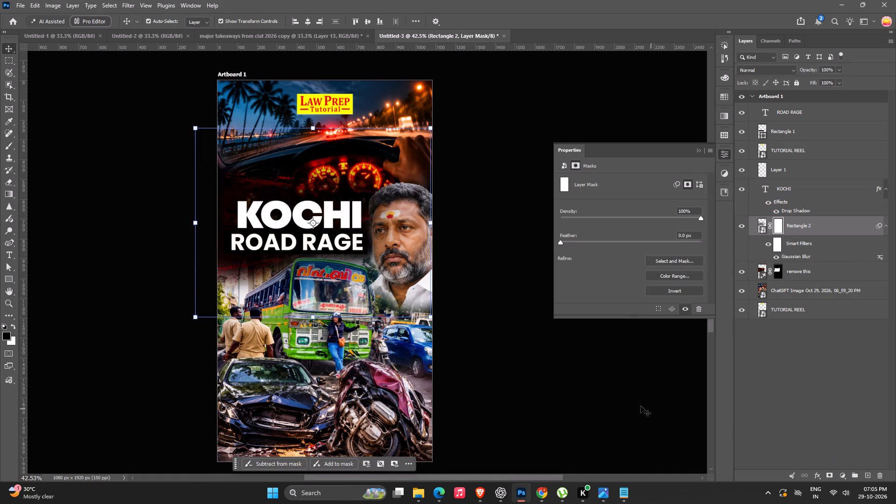
key("b")
key("bracketleft")
key("bracketleft")
key("bracketleft")
key("bracketleft")
left_click_drag(384, 189, 212, 176)
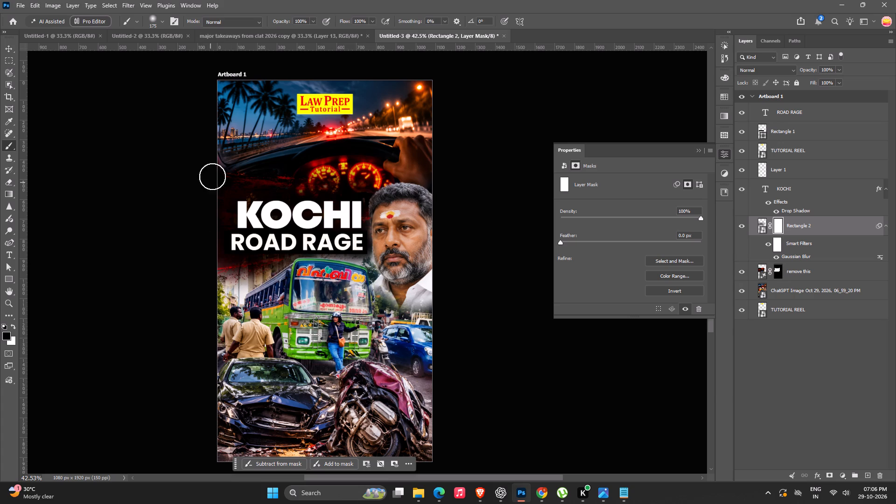
left_click_drag(212, 176, 477, 191)
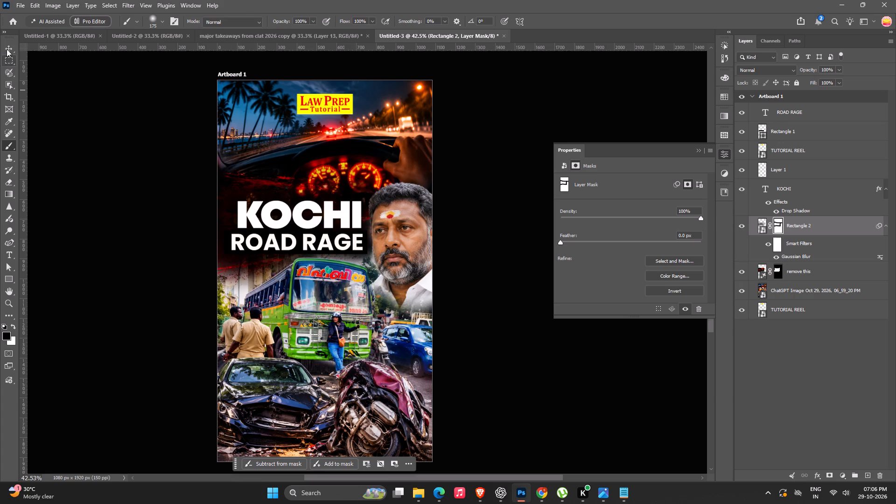
Set the ROAD RAGE text colour to yellow ffff00, sampled from the Law Prep Tutorial logo background.
left_click(7, 49)
left_click_drag(100, 175, 105, 177)
left_click(303, 254)
left_click(322, 245)
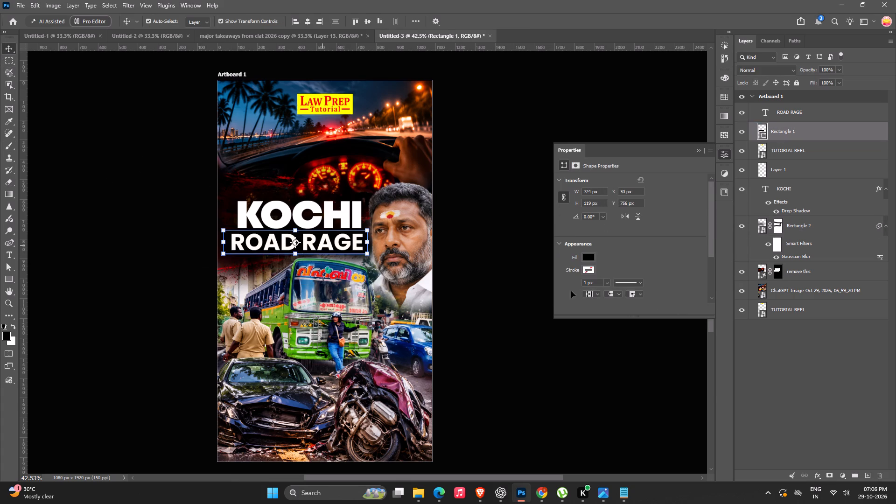
left_click(644, 256)
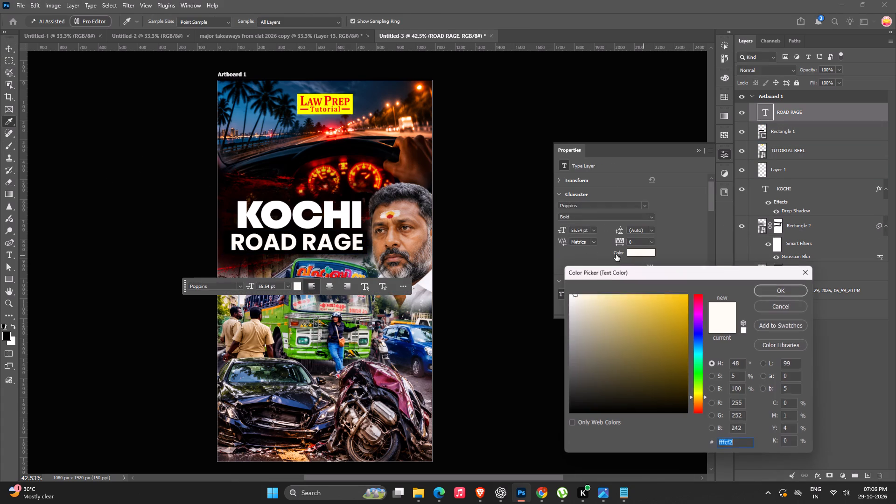
left_click(350, 106)
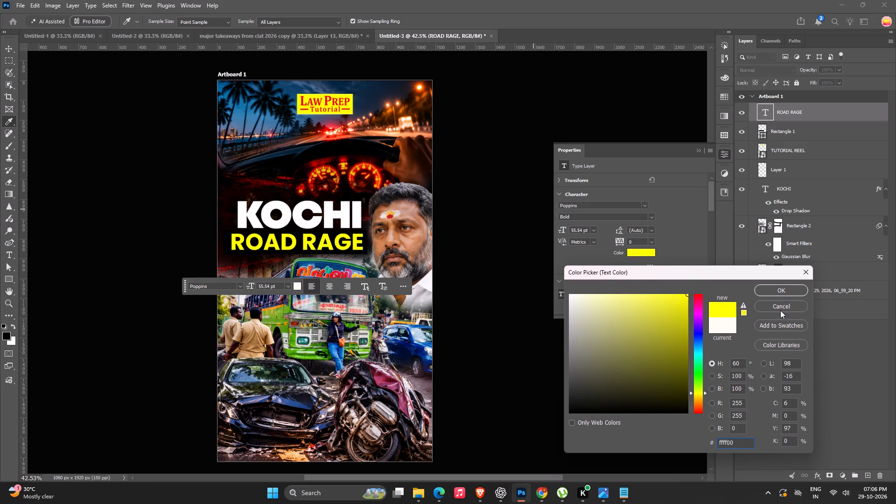
left_click(771, 292)
left_click(550, 89)
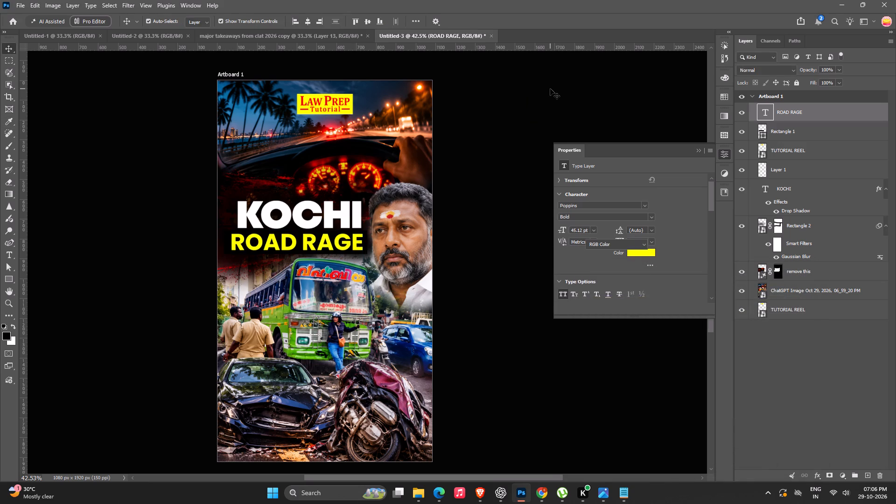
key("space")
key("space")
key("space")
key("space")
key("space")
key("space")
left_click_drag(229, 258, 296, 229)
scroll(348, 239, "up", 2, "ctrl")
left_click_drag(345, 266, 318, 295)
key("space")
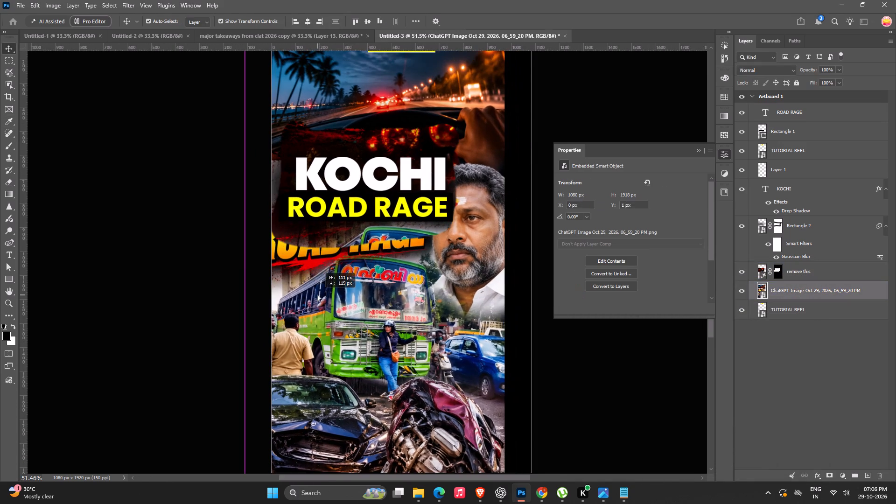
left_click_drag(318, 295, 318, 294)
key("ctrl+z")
Examine the overall cover composition, including the title and its blurred backing.
key("space")
key("space")
key("space")
key("space")
key("space")
key("space")
key("space")
left_click_drag(603, 105, 512, 142)
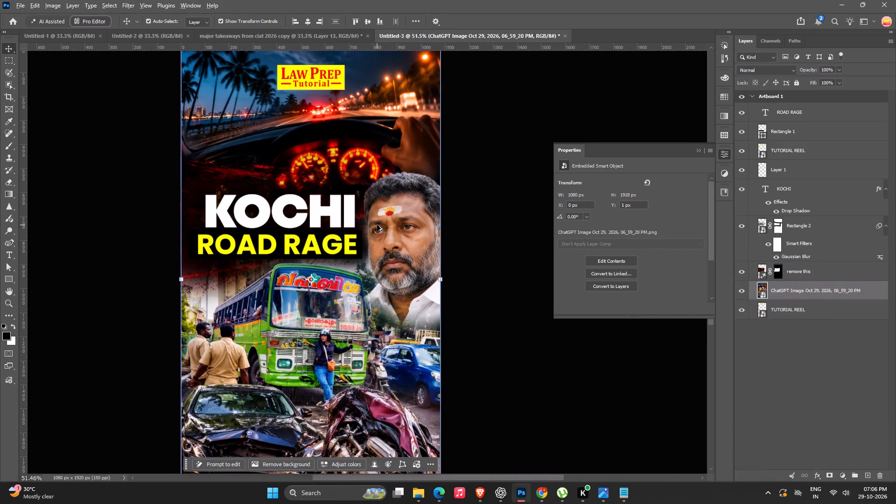
scroll(377, 225, "down", 5, "alt")
scroll(484, 333, "down", 7, "ctrl")
left_click(520, 357)
key("space")
key("space")
key("space")
left_click_drag(520, 357, 532, 315)
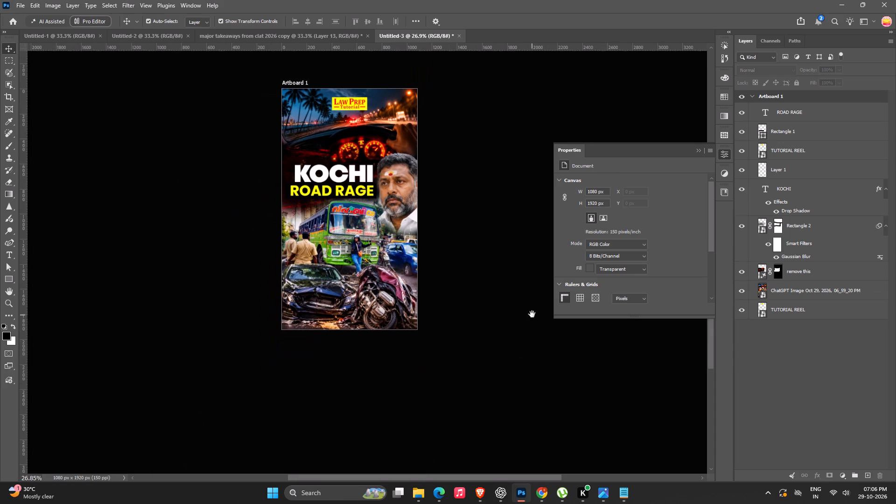
Shift KOCHI, ROAD RAGE and the black strip Rectangle 1 together 10 px to the left.
scroll(336, 167, "up", 4, "ctrl")
left_click(323, 202)
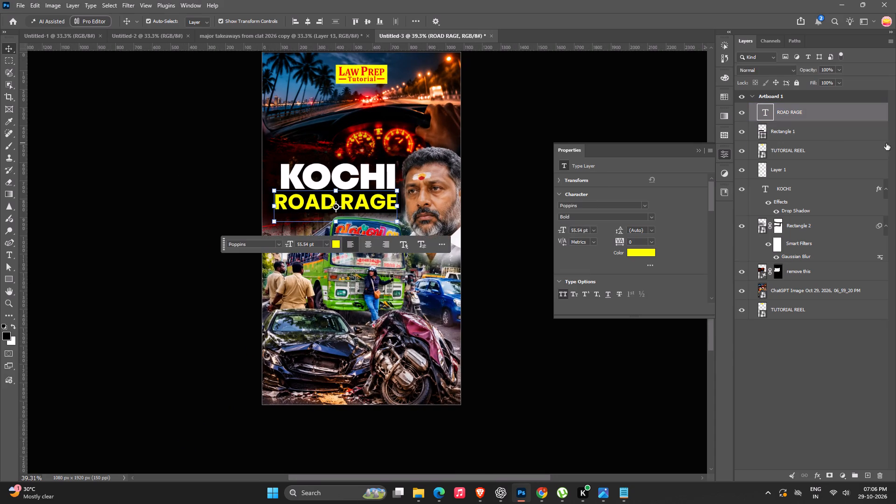
left_click(809, 136, "ctrl")
left_click(800, 192, "ctrl")
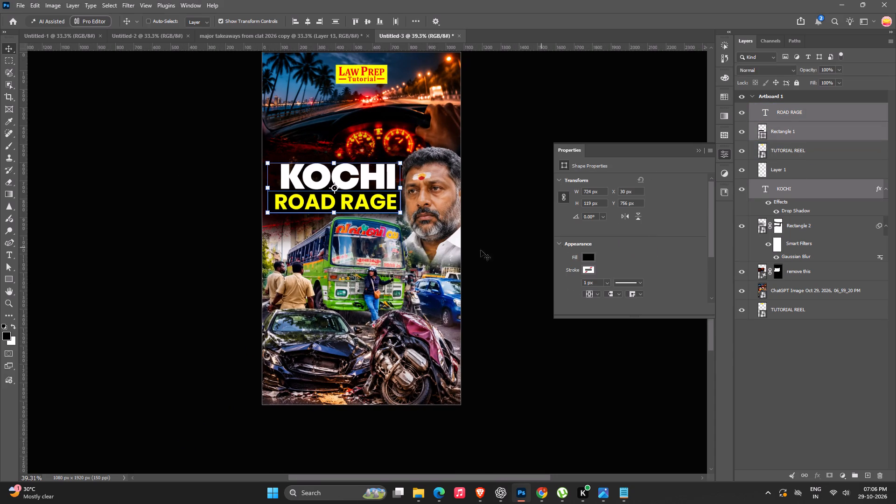
key("shift+Left")
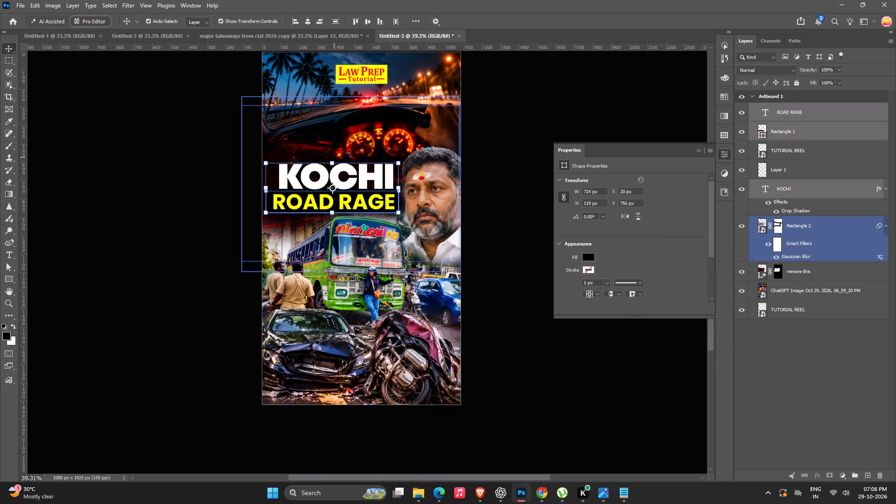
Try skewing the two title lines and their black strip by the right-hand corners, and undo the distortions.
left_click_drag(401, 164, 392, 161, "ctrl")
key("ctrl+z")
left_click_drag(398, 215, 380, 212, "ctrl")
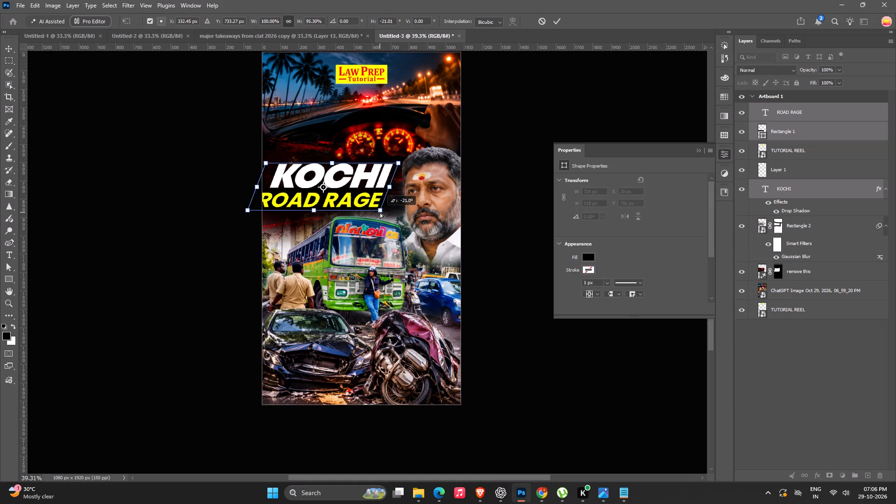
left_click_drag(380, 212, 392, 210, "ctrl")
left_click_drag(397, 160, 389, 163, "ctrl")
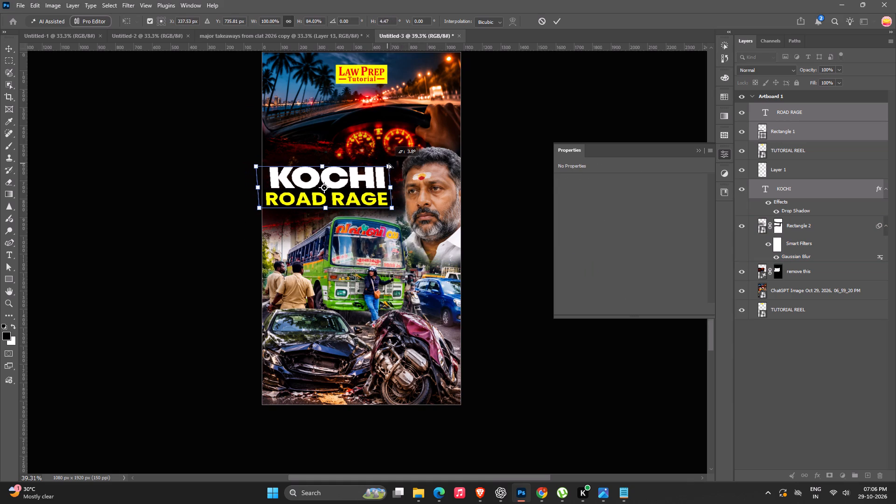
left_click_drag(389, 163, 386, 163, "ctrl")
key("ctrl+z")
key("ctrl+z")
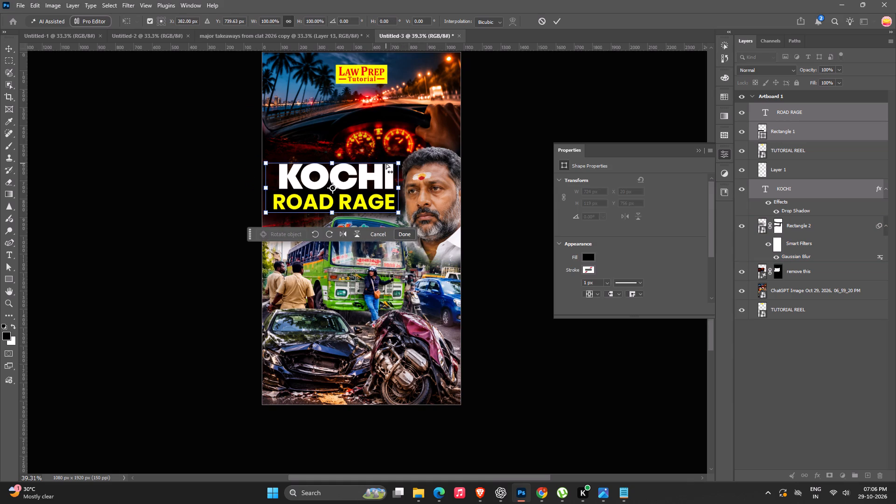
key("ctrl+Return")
Stamp all visible layers into a new merged layer at the top of the artboard.
key("ctrl+alt+shift+e")
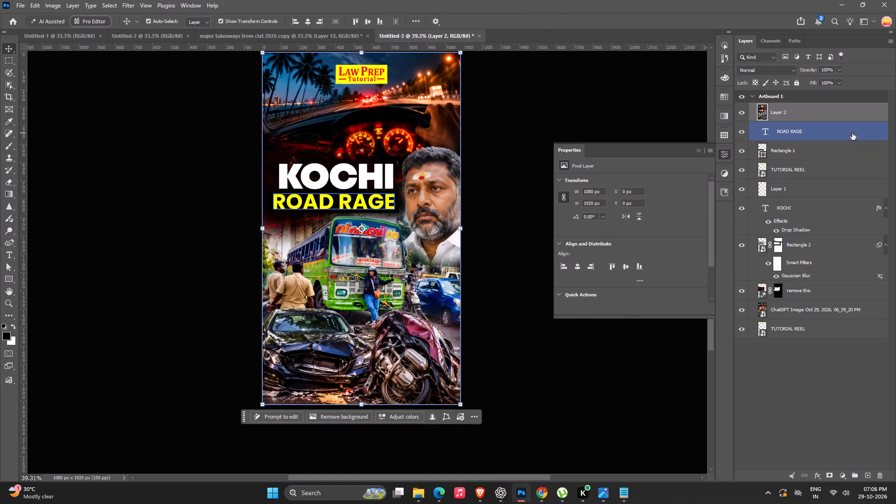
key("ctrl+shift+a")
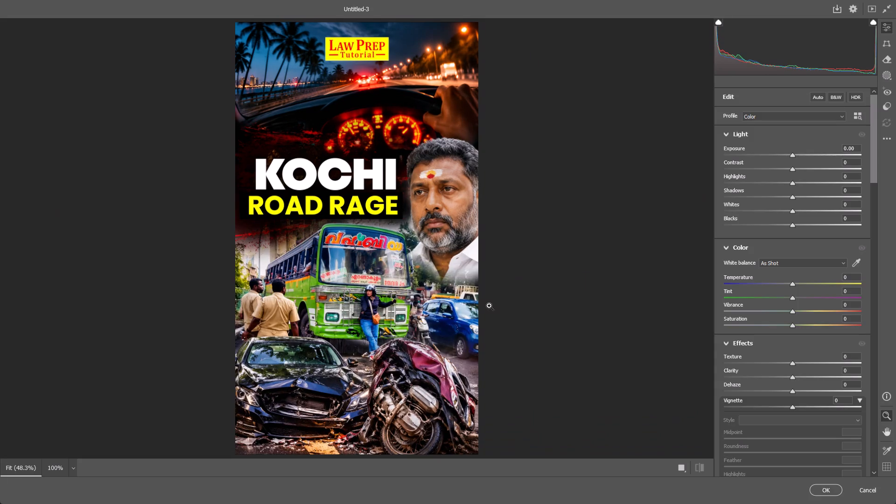
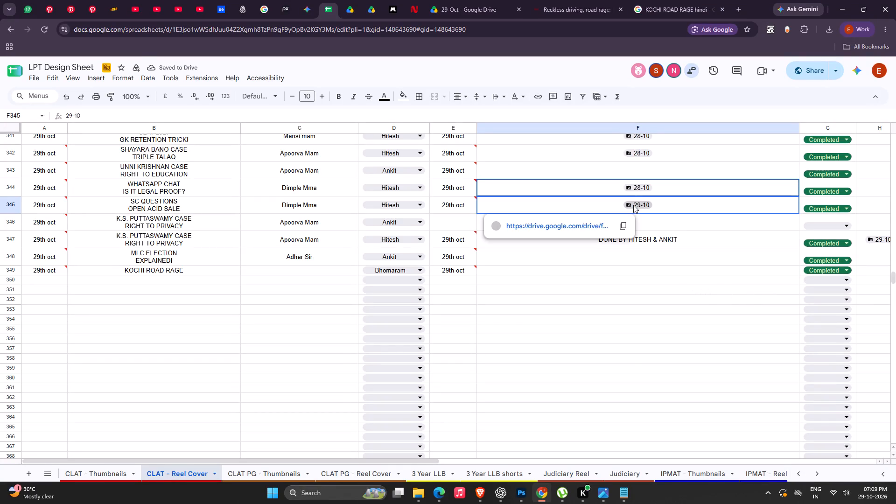
In the LPT Design Sheet, open the 29-10 Drive folder linked in the SC QUESTIONS OPEN ACID SALE row.
left_click(530, 230)
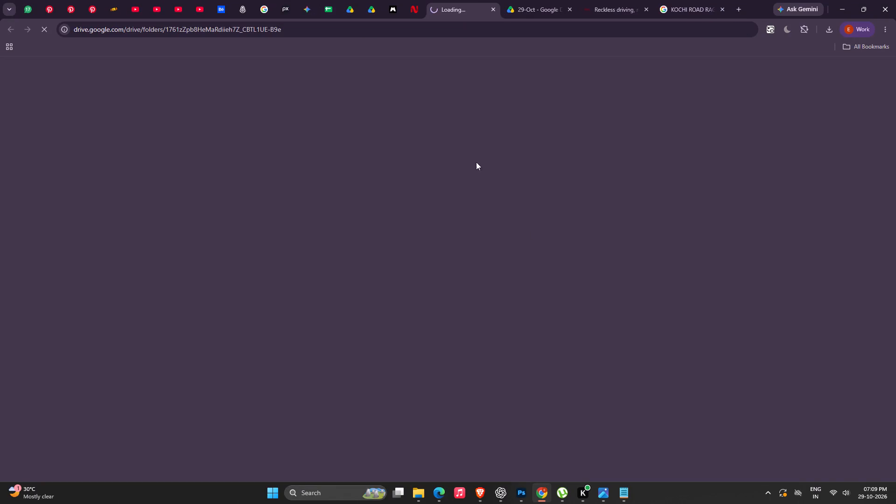
Look over the cover images in the 29-10 Drive folder, and return to the CLAT - Reel Cover list in the LPT Design Sheet.
scroll(459, 196, "down", 7)
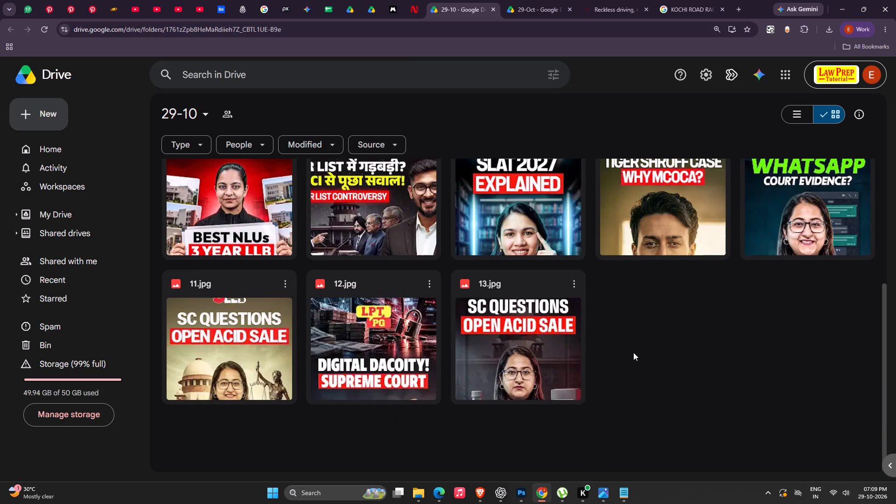
left_click(519, 0)
left_click(453, 0)
left_click(332, 1)
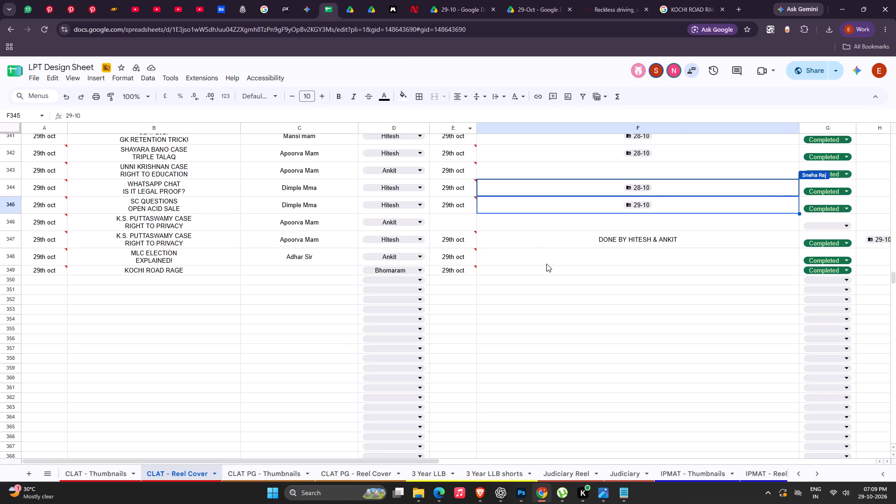
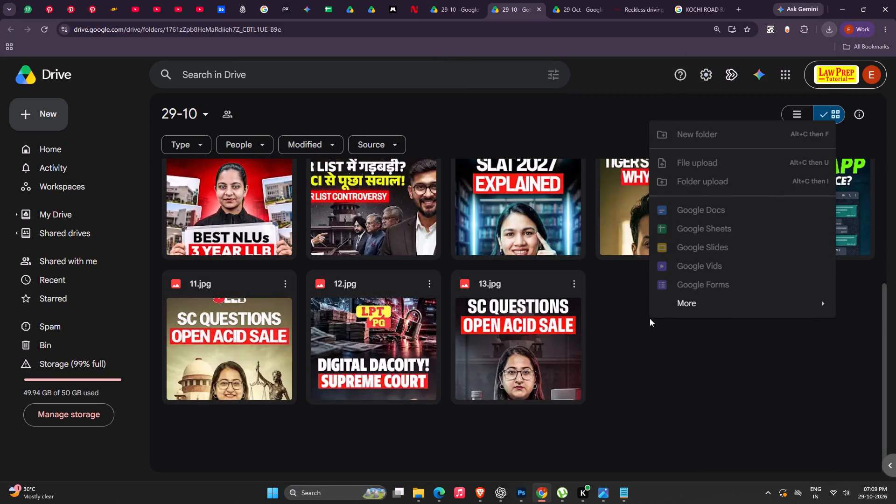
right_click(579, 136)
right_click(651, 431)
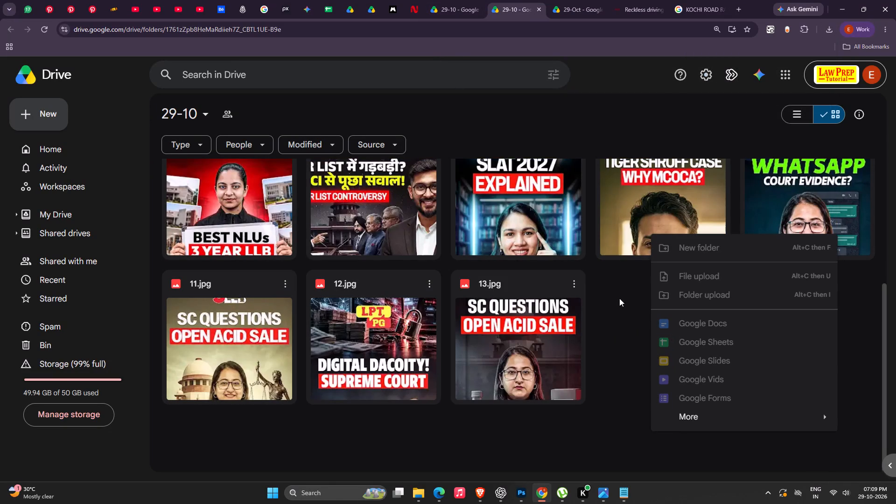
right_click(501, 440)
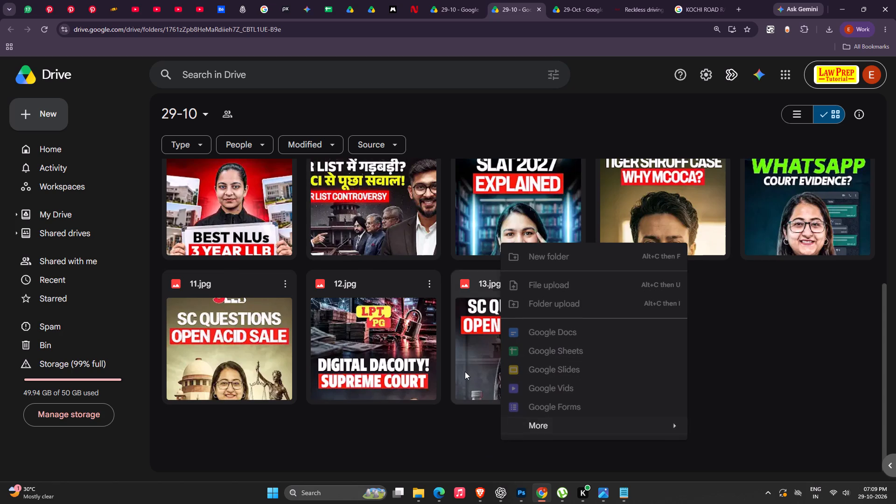
Return to the LPT Design Sheet and select the empty folder-link cell in the KOCHI ROAD RAGE row of CLAT - Reel Cover.
left_click(446, 0)
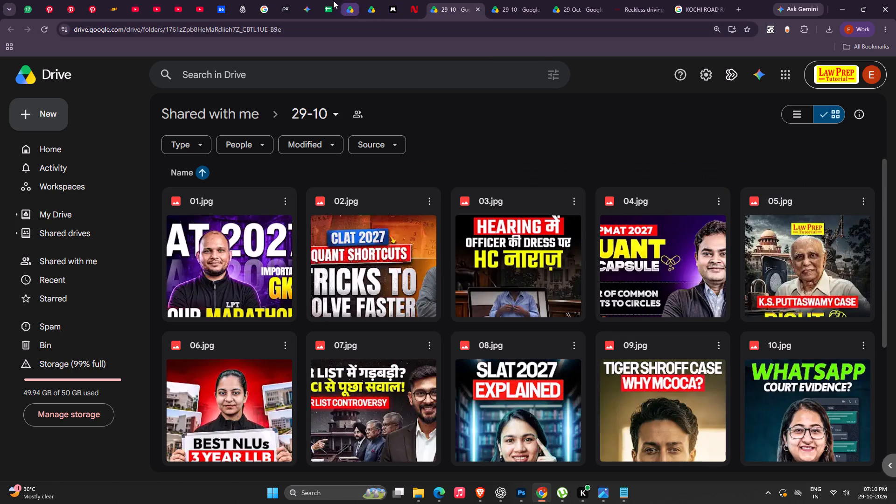
left_click(328, 0)
left_click(517, 272)
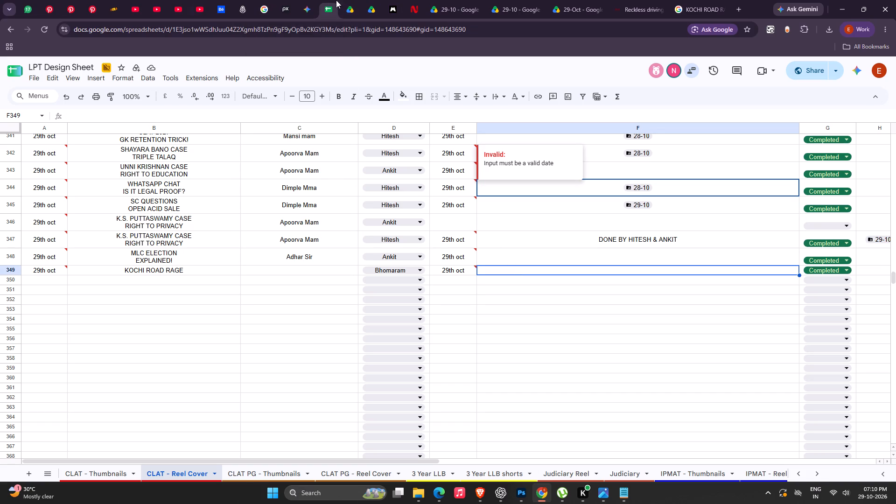
In the Drive window showing the 29-Oct folder, go back up to CLAT TUTORIAL and open its SHORTS folder.
left_click(438, 0)
left_click(325, 9)
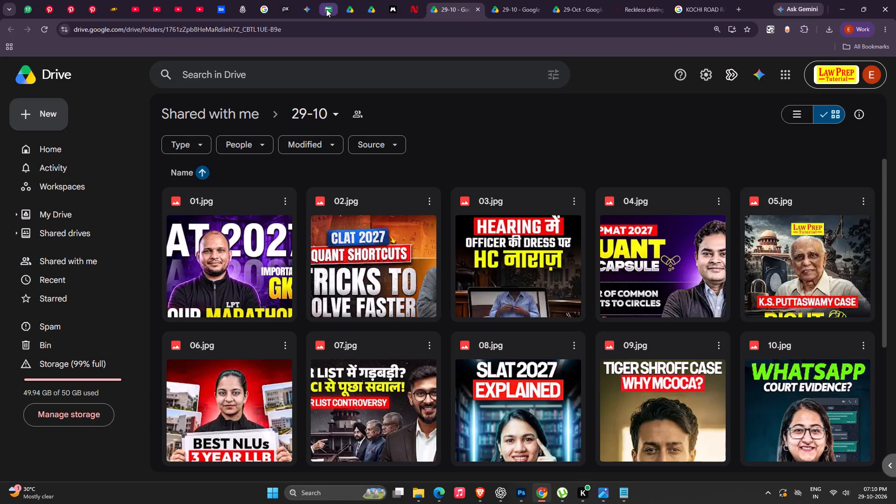
left_click(347, 4)
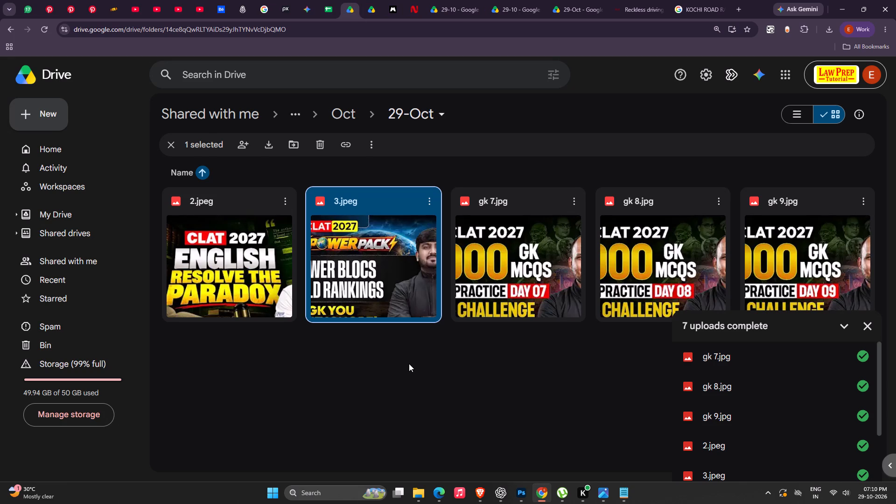
left_click(2, 32)
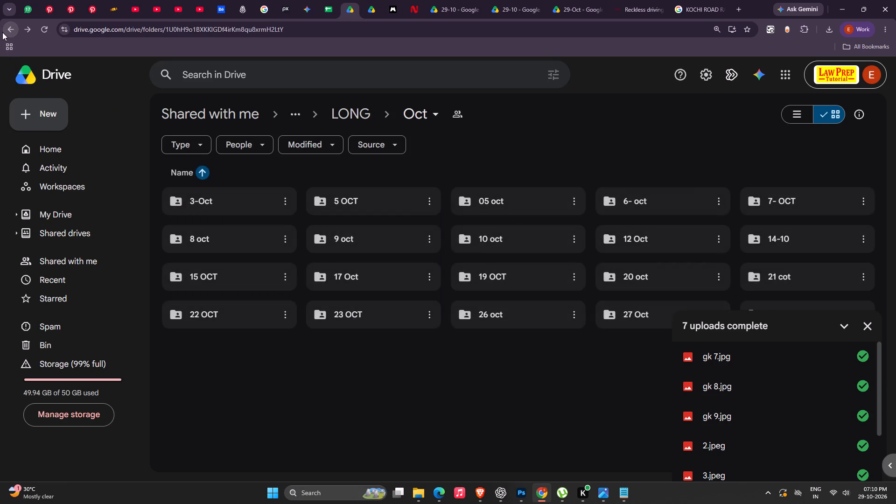
left_click(2, 32)
left_click(2, 32)
left_click(2, 32)
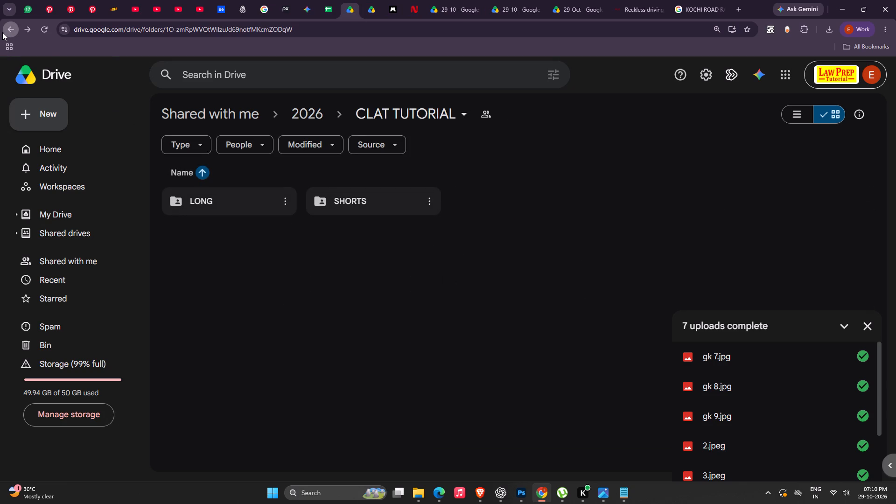
left_click(299, 316)
double_click(350, 207)
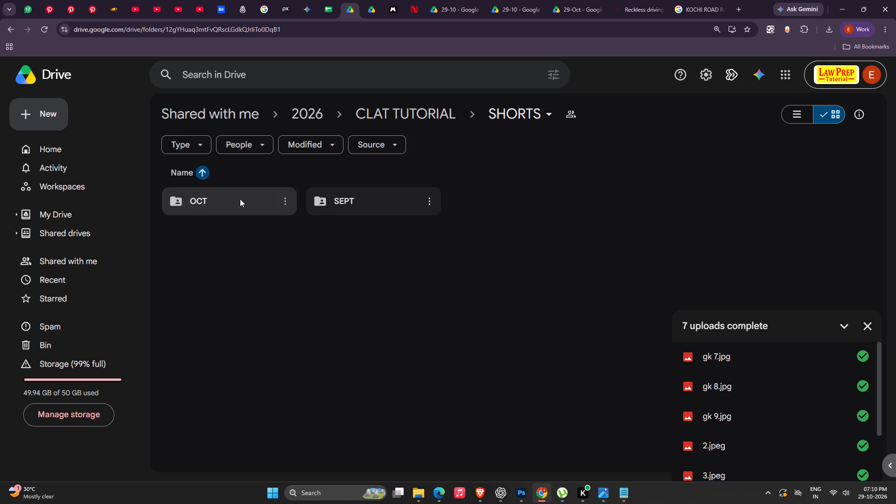
Open the OCT folder inside SHORTS and create a new folder in it named 29-OCT.
double_click(240, 199)
right_click(465, 321)
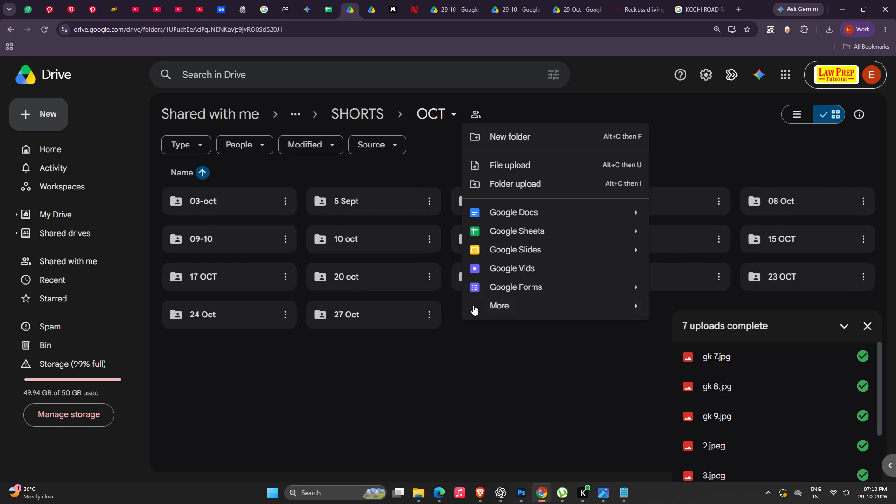
left_click(511, 142)
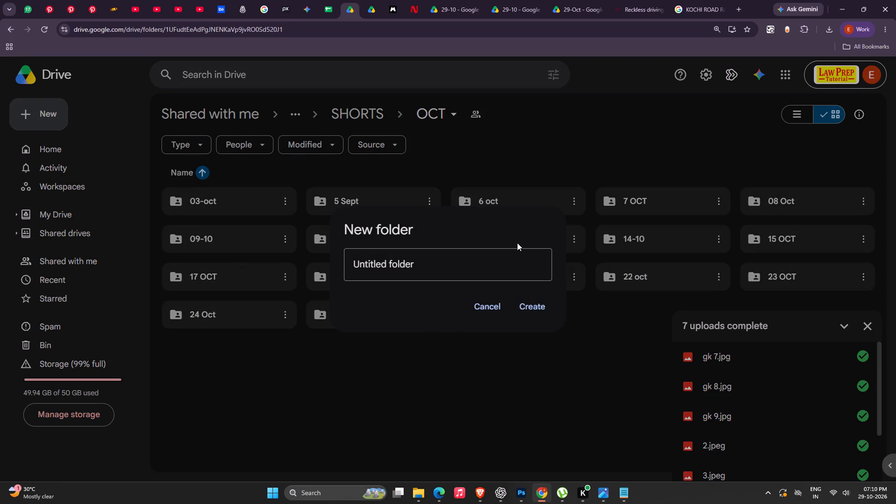
key("BackSpace")
key("BackSpace")
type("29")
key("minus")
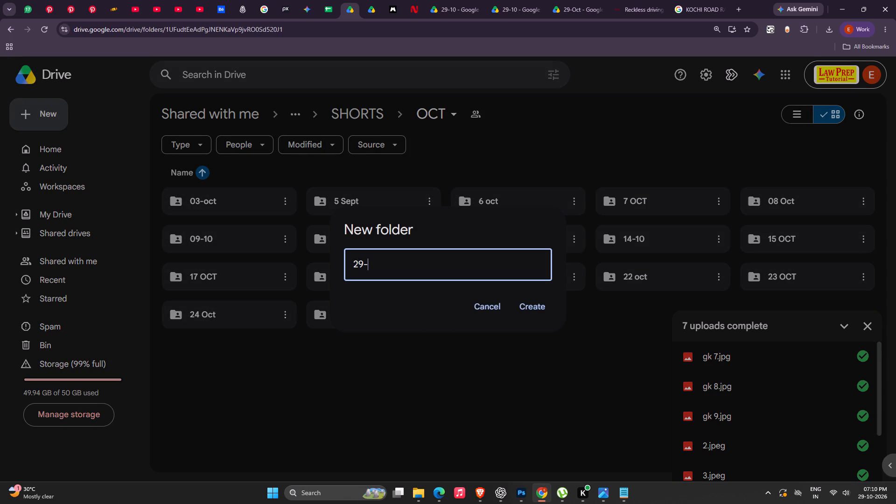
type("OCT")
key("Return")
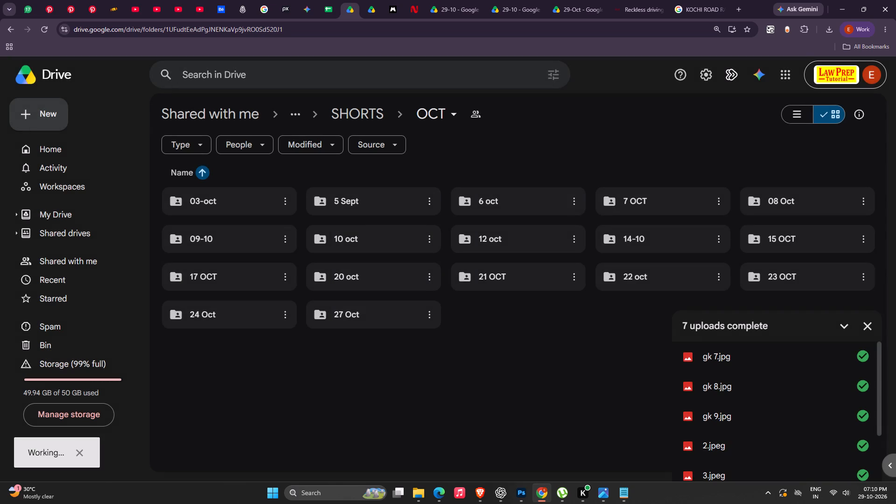
Upload WhatsApp Image 2026-10-29 at 7.09.14 PM.jpeg, the Kochi cover, from the local 29-10 folder into the new 29-OCT Drive folder.
left_click(491, 327)
double_click(487, 315)
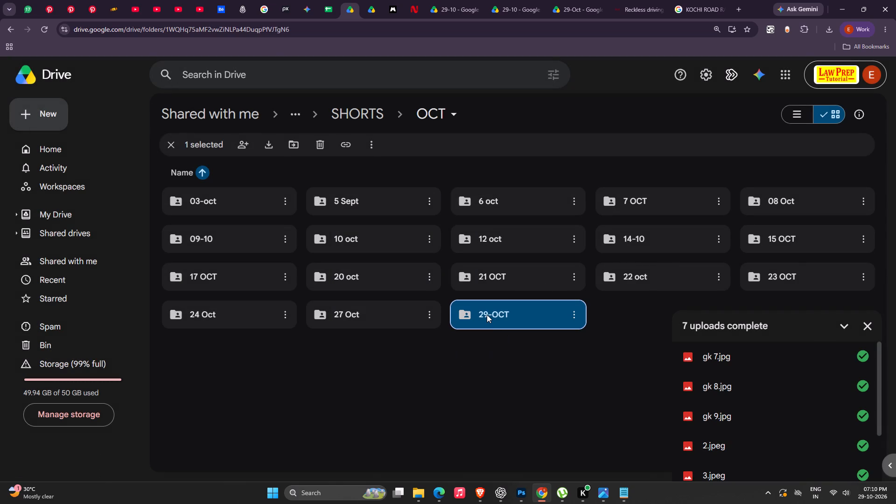
right_click(356, 239)
left_click(388, 280)
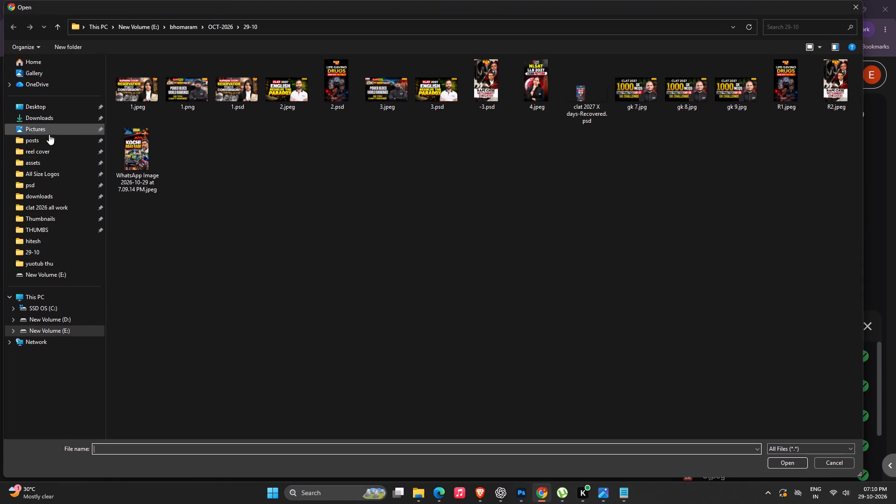
double_click(126, 152)
Open the available actions for the current 29-OCT folder.
left_click(424, 113)
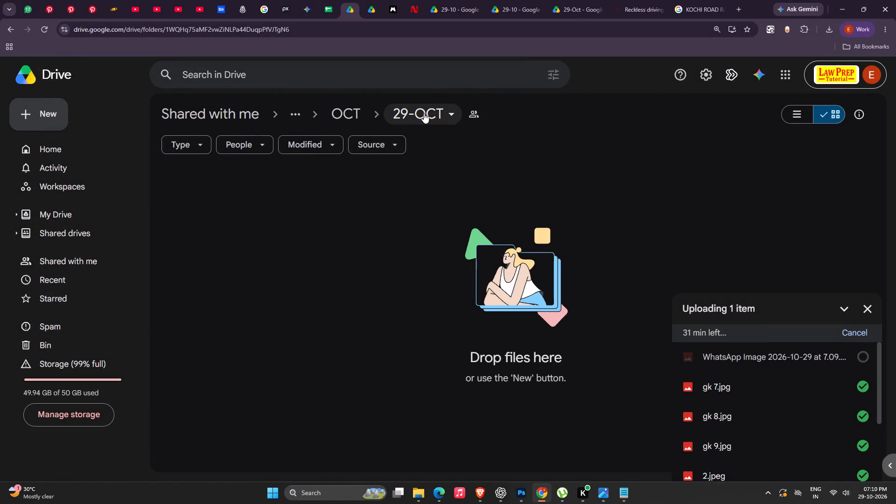
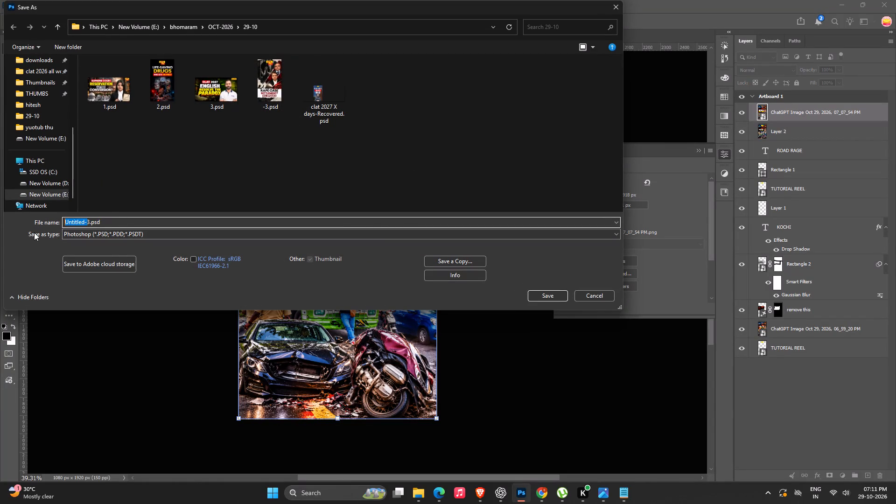
Save the Kochi Road Rage cover as the Photoshop file 53.psd in the 29-10 folder.
key("BackSpace")
key("BackSpace")
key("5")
key("Return")
key("Return")
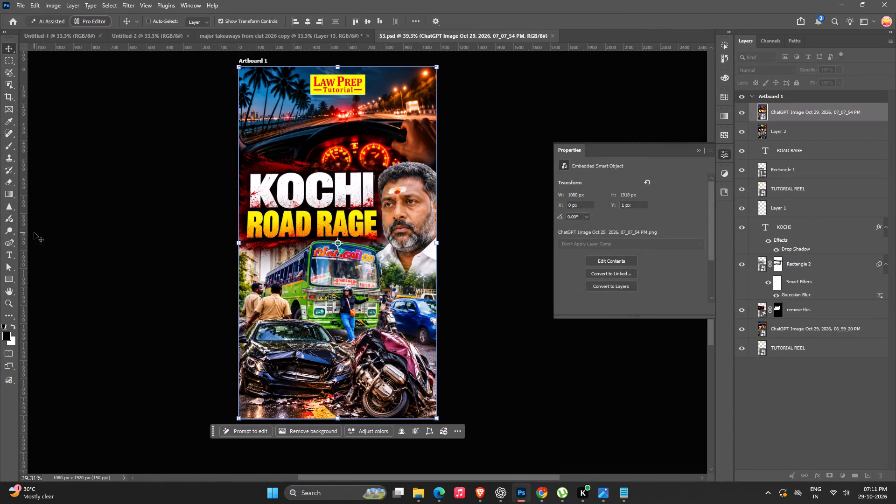
Close the Kochi Road Rage cover, the NLSAT exam pattern document without saving its changes, and Untitled-2.
key("ctrl+w")
key("ctrl+w")
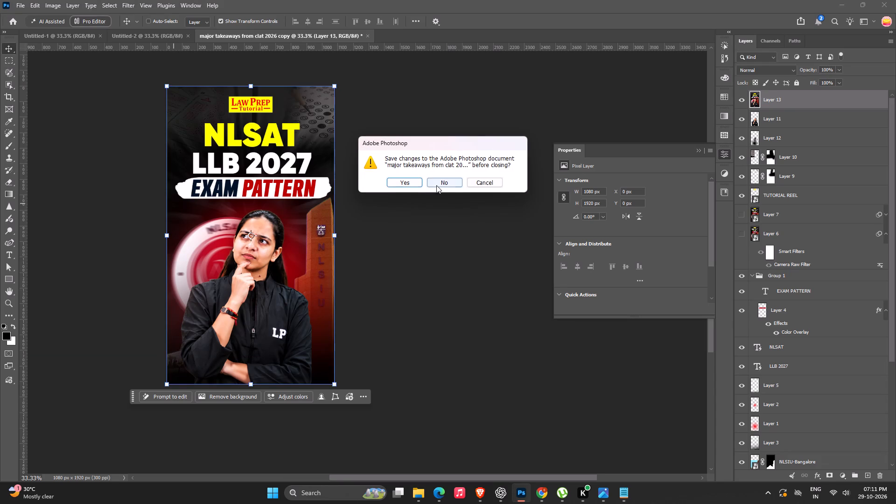
left_click(436, 185)
key("ctrl+w")
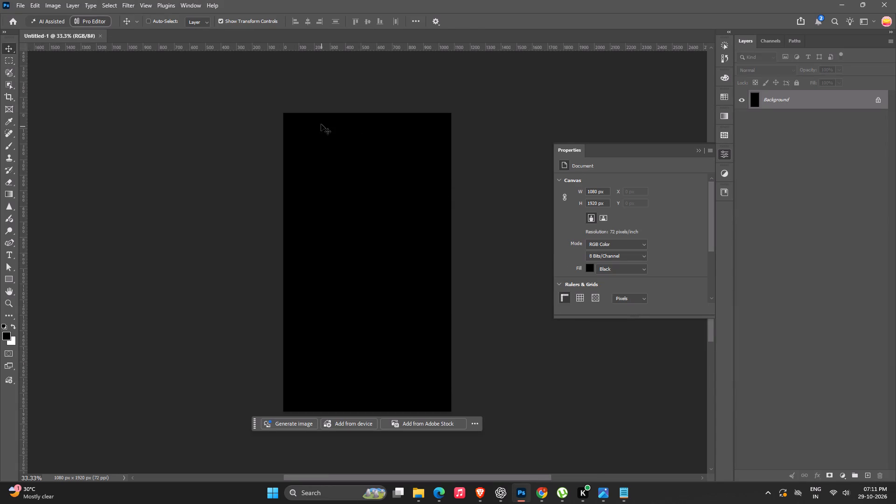